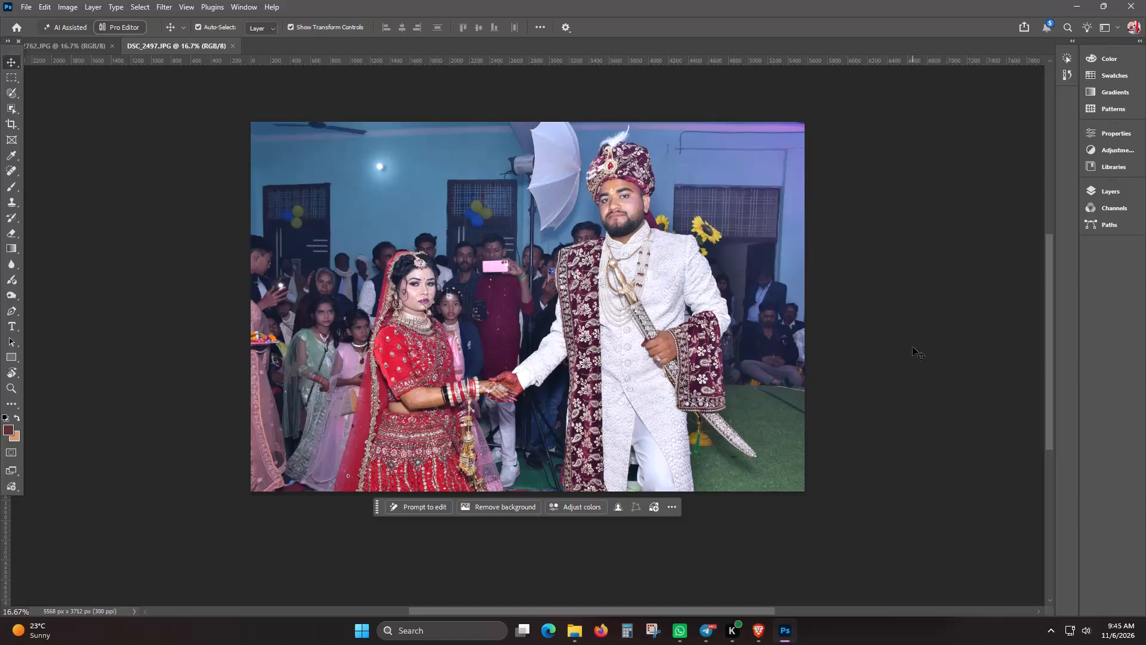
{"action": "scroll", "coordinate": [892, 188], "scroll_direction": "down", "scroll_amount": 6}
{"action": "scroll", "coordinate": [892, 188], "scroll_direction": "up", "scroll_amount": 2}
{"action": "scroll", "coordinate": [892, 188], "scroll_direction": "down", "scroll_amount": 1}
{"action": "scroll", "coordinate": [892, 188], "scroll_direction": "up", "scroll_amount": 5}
Activate the Brush tool for close-up retouching of the groom's face.
{"action": "key", "text": "ctrl+Return"}
{"action": "key", "text": "ctrl+Return"}
{"action": "key", "text": "ctrl+plus"}
{"action": "key", "text": "ctrl+plus"}
{"action": "key", "text": "ctrl+plus"}
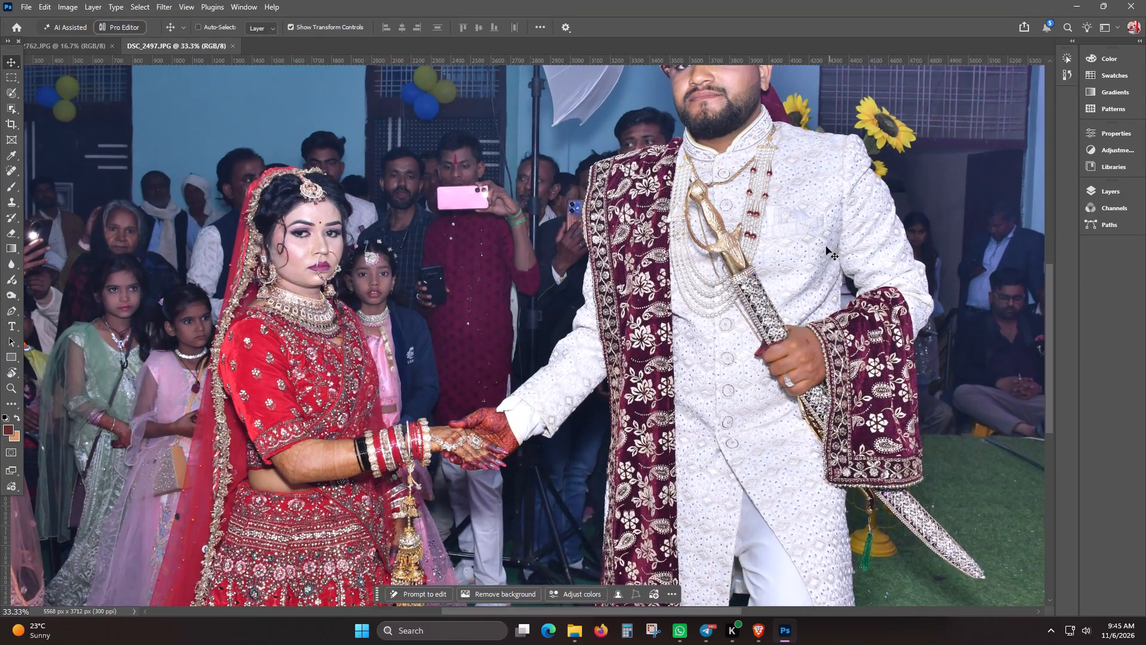
{"action": "scroll", "coordinate": [826, 247], "scroll_direction": "up", "scroll_amount": 12}
{"action": "key", "text": "ctrl+plus"}
{"action": "key", "text": "ctrl+plus"}
{"action": "key", "text": "ctrl+plus"}
{"action": "scroll", "coordinate": [893, 266], "scroll_direction": "up", "scroll_amount": 6}
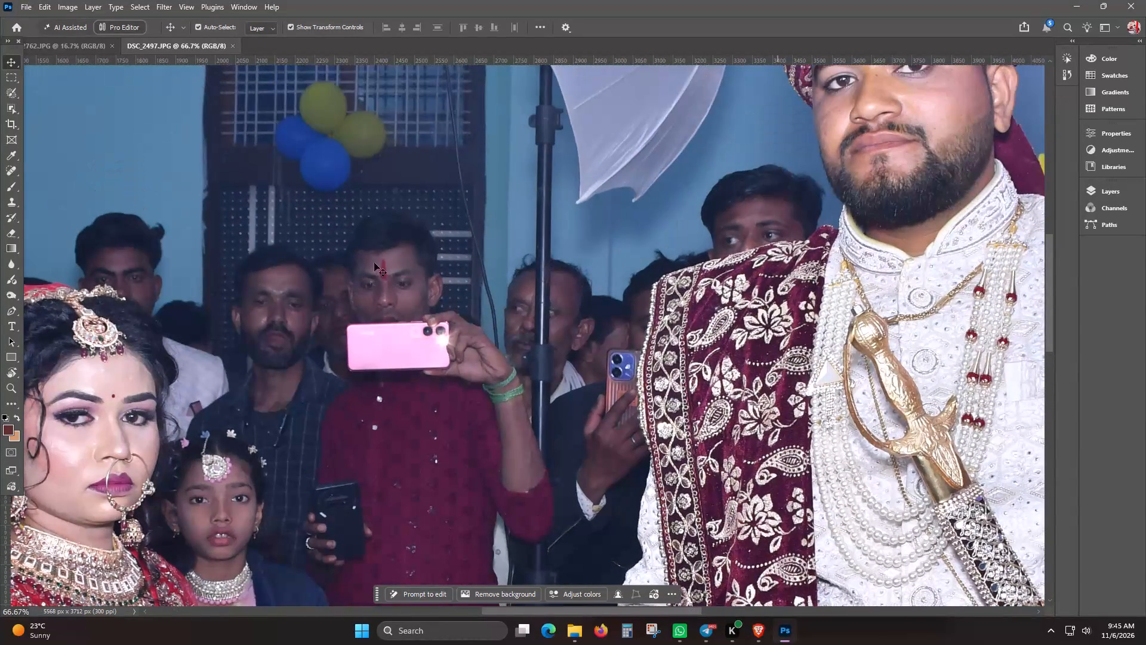
{"action": "scroll", "coordinate": [375, 244], "scroll_direction": "up", "scroll_amount": 4}
{"action": "scroll", "coordinate": [0, 84], "scroll_direction": "up", "scroll_amount": 4}
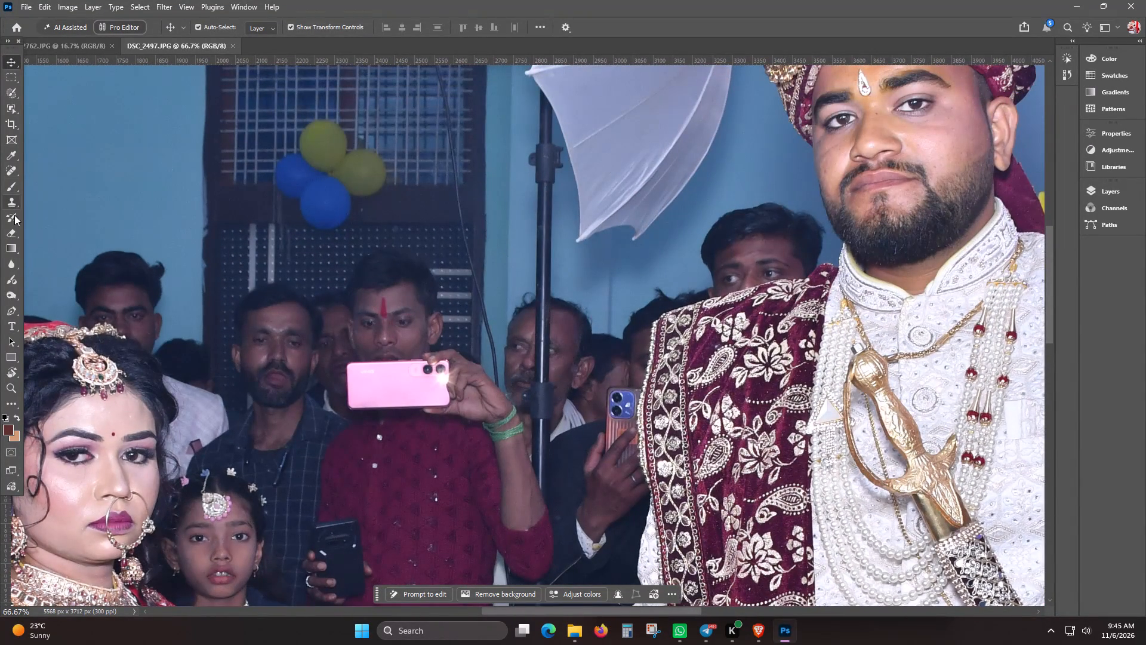
{"action": "right_click", "coordinate": [14, 215]}
{"action": "left_click", "coordinate": [11, 218]}
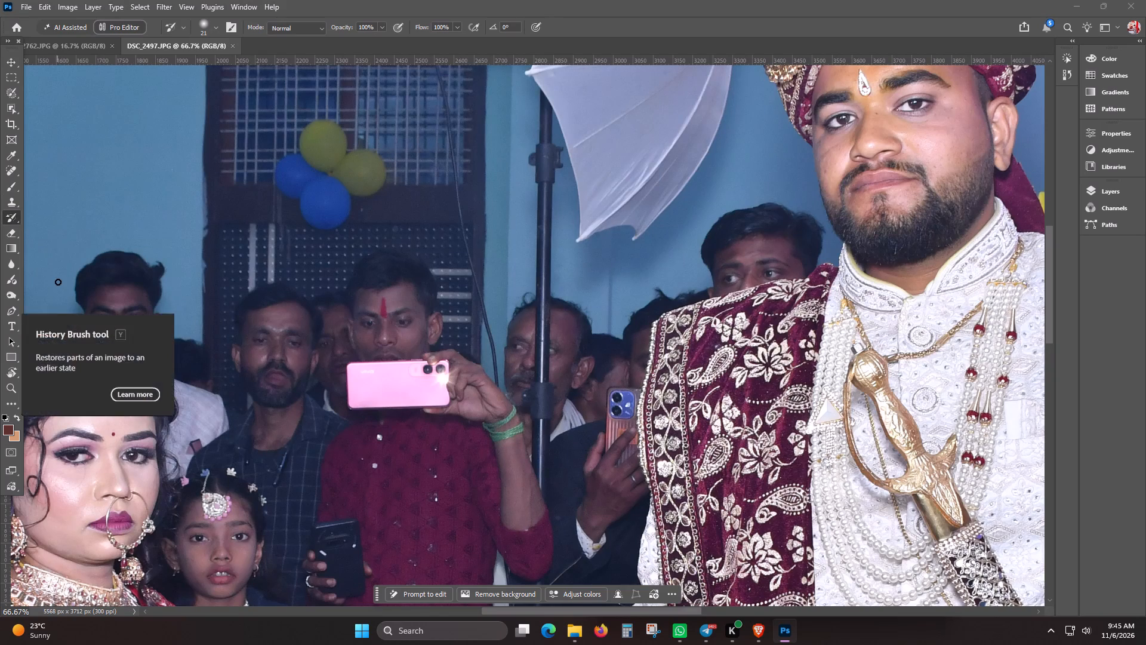
{"action": "left_click", "coordinate": [7, 186]}
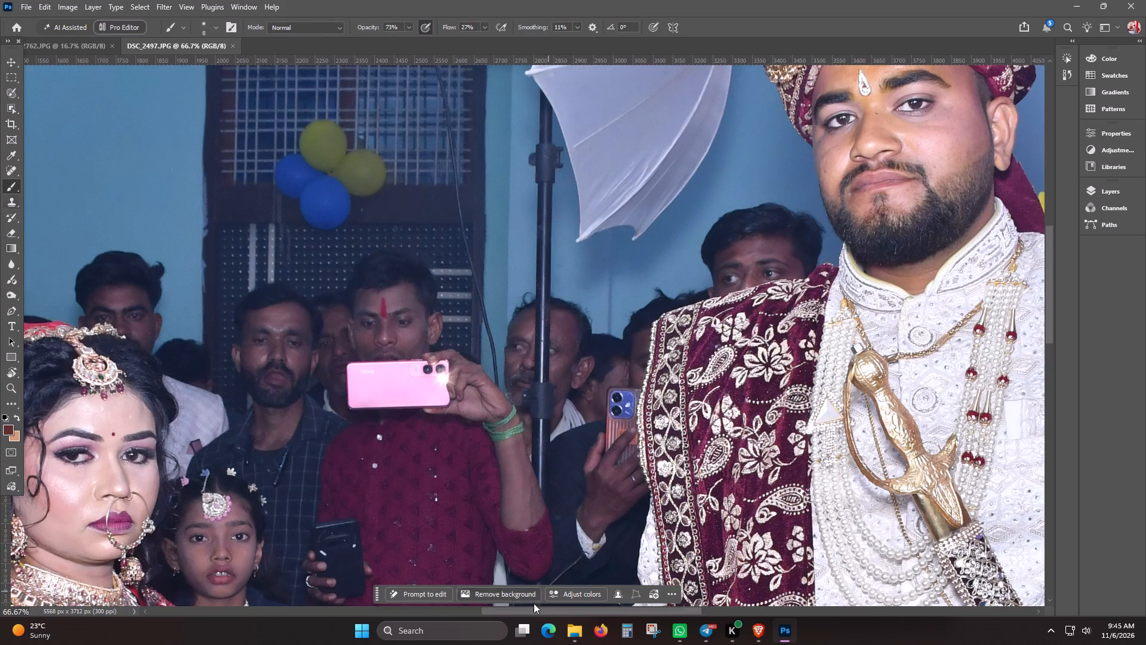
{"action": "left_click_drag", "start_coordinate": [529, 610], "coordinate": [612, 626]}
{"action": "scroll", "coordinate": [574, 231], "scroll_direction": "up", "scroll_amount": 11}
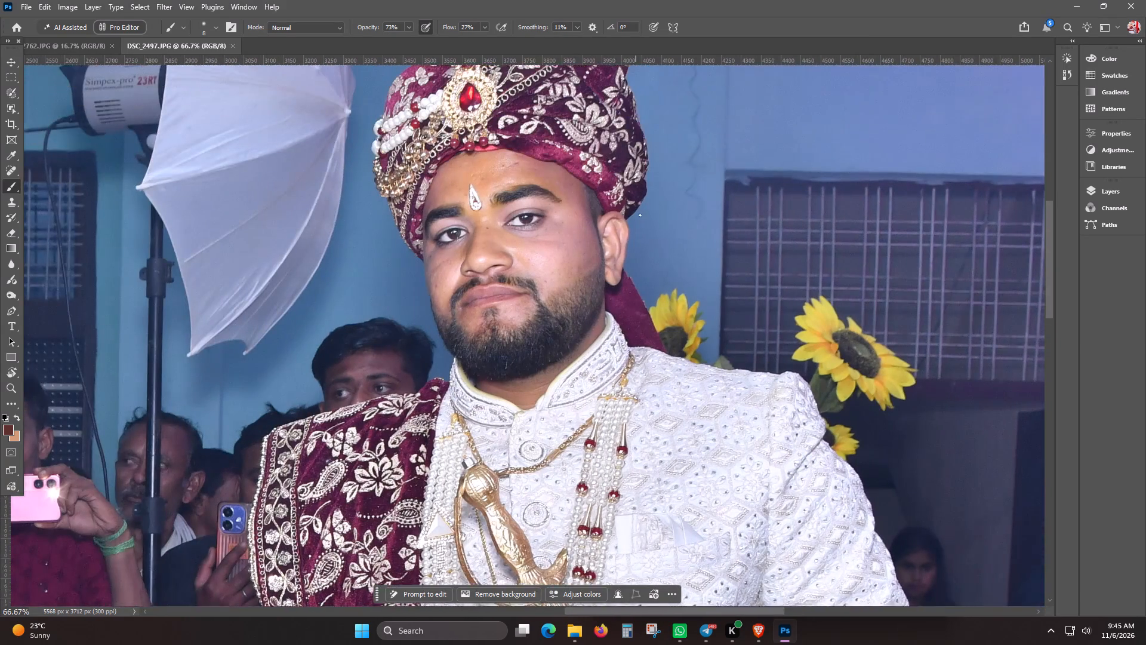
{"action": "scroll", "coordinate": [640, 215], "scroll_direction": "up", "scroll_amount": 5}
{"action": "key", "text": "ctrl+plus"}
{"action": "key", "text": "ctrl+plus"}
{"action": "key", "text": "ctrl+plus"}
{"action": "scroll", "coordinate": [678, 204], "scroll_direction": "up", "scroll_amount": 8}
{"action": "key", "text": "ctrl+minus"}
{"action": "key", "text": "ctrl+minus"}
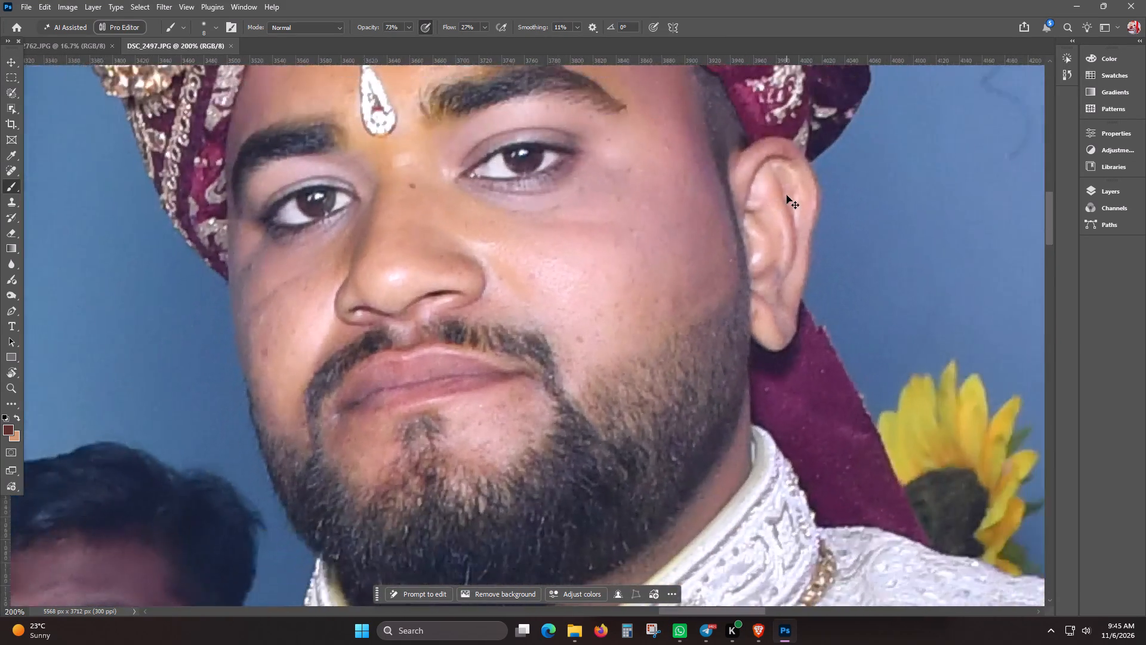
{"action": "scroll", "coordinate": [747, 230], "scroll_direction": "up", "scroll_amount": 8}
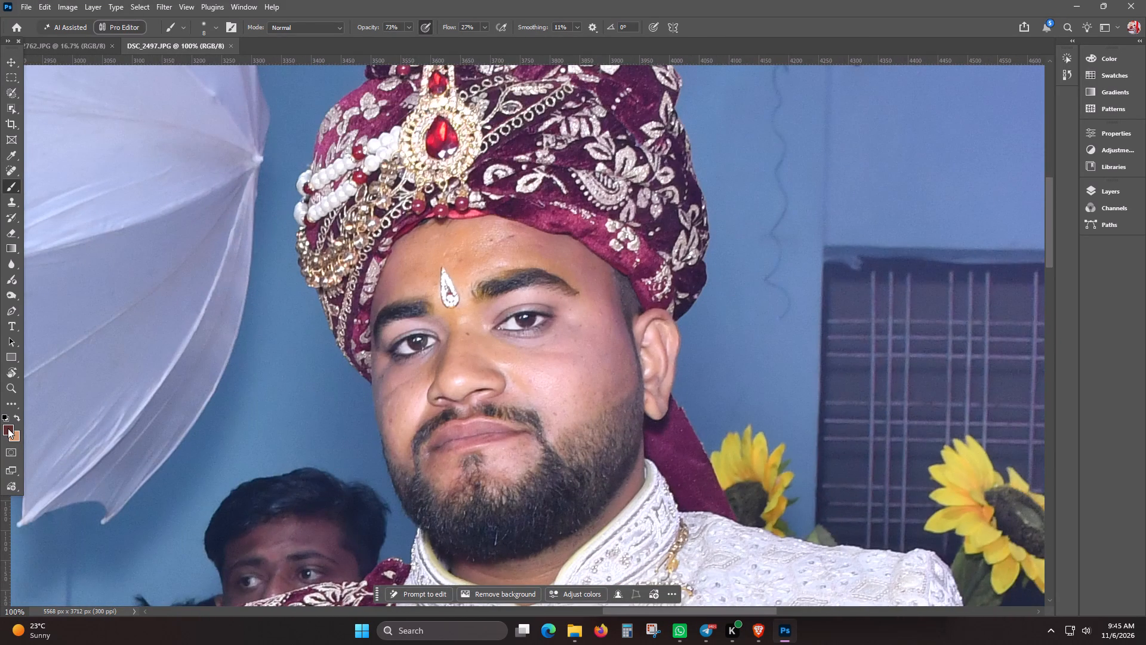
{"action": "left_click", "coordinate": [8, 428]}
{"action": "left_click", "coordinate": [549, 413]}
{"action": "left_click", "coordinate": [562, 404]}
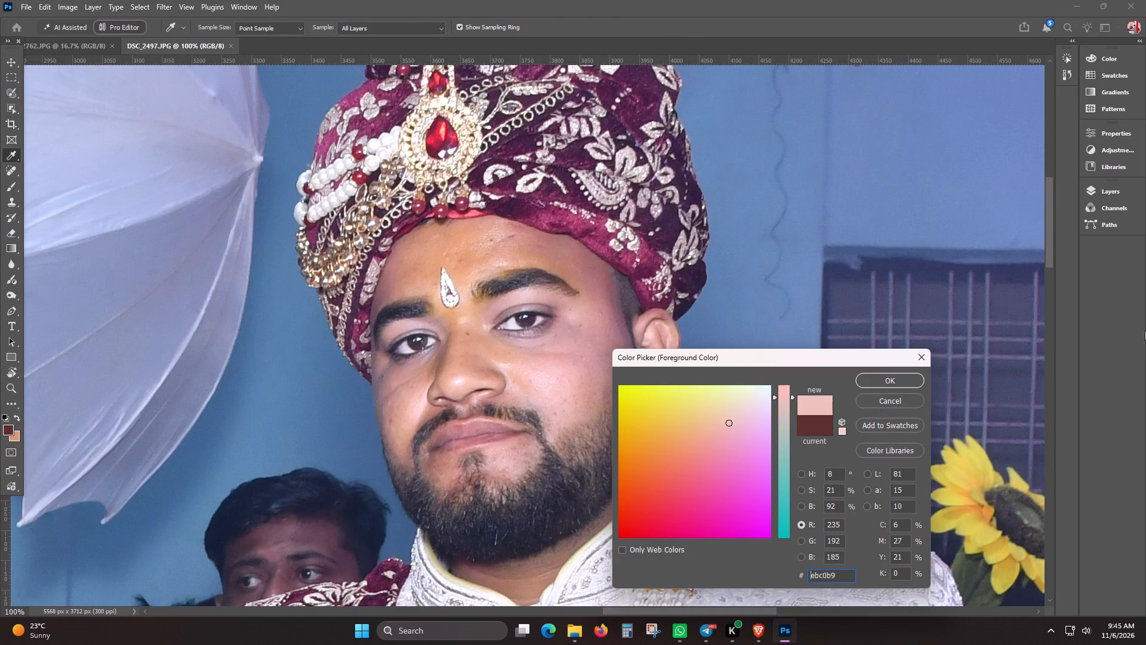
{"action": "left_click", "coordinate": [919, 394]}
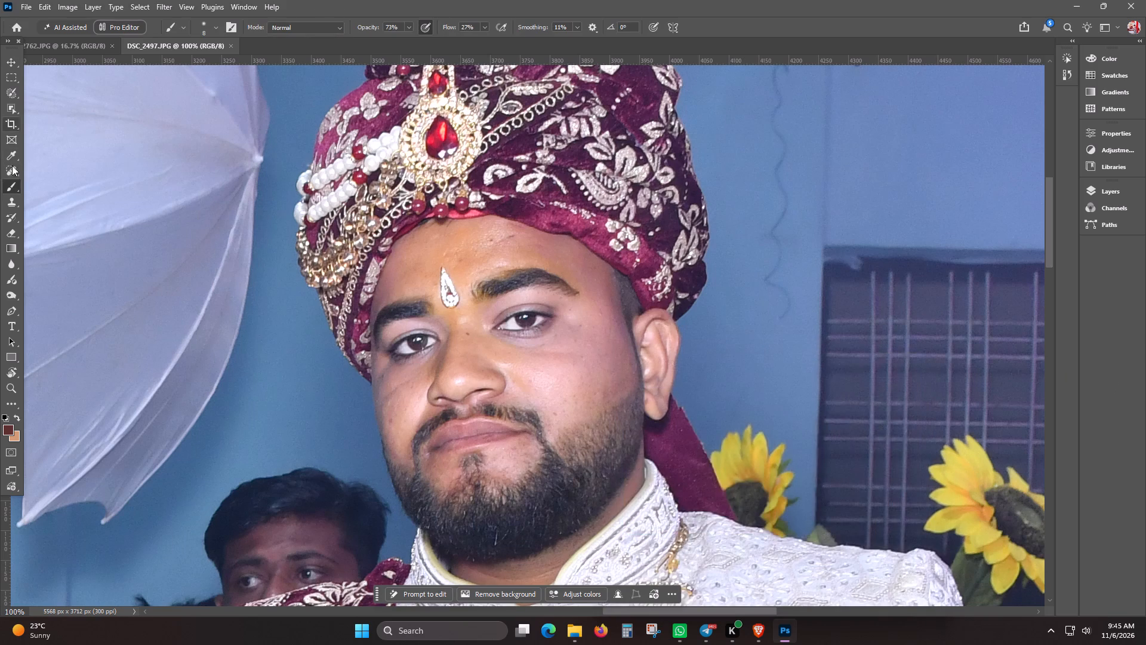
Set the foreground colour to the skin tone dcb1ab sampled from the groom's cheek beside the moustache.
{"action": "left_click", "coordinate": [10, 431]}
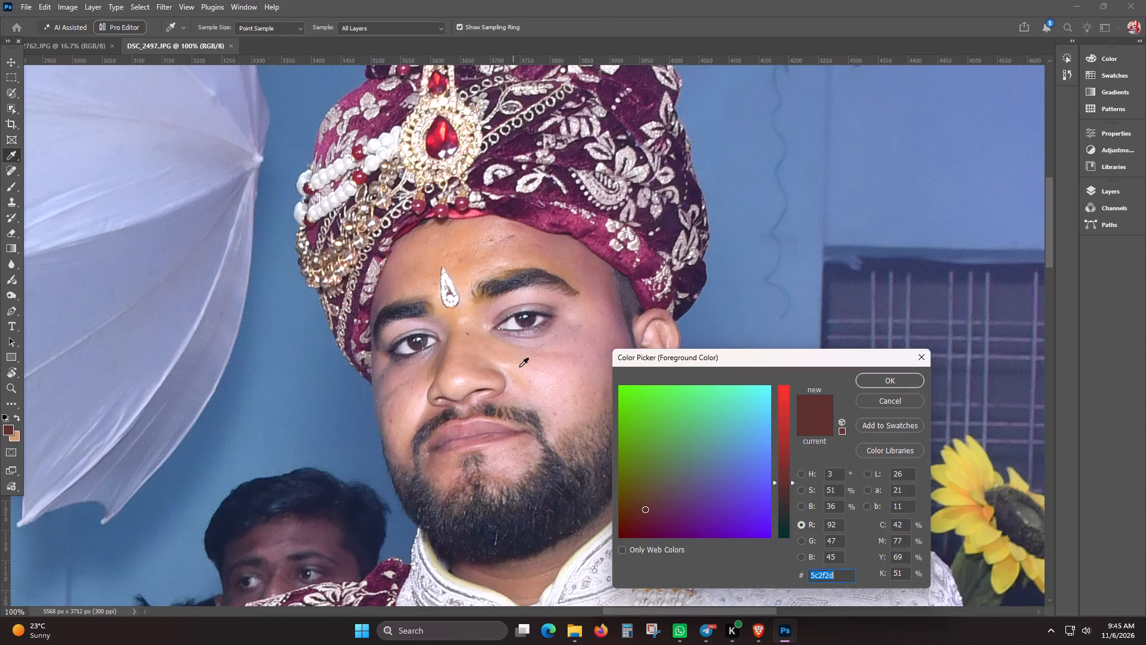
{"action": "left_click", "coordinate": [559, 421]}
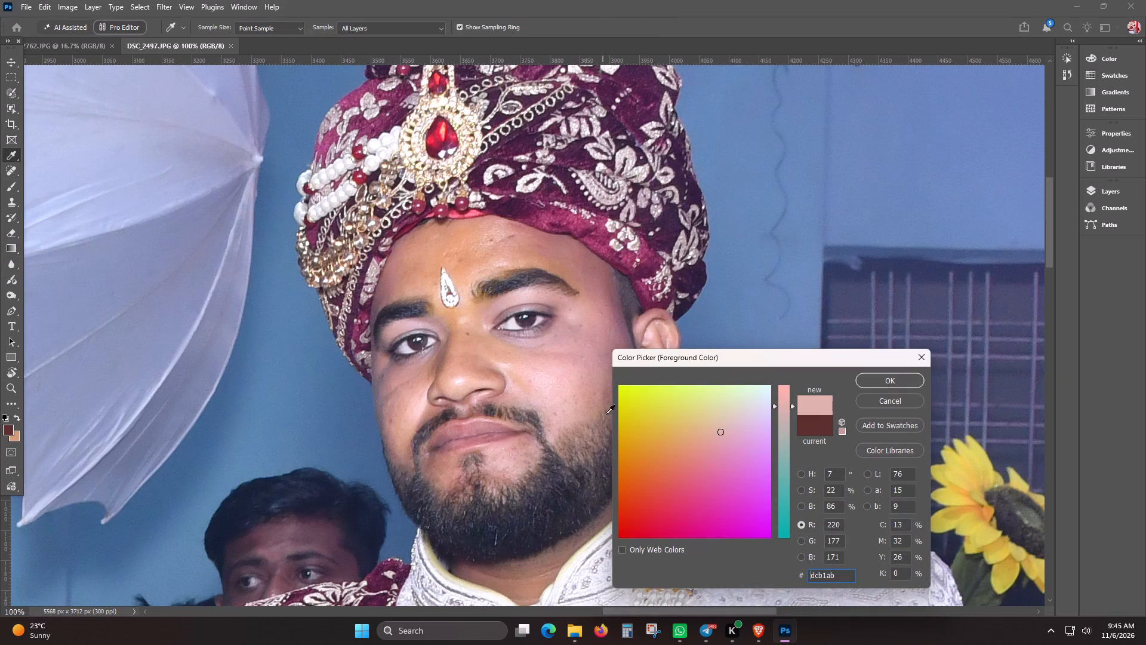
{"action": "left_click", "coordinate": [865, 379]}
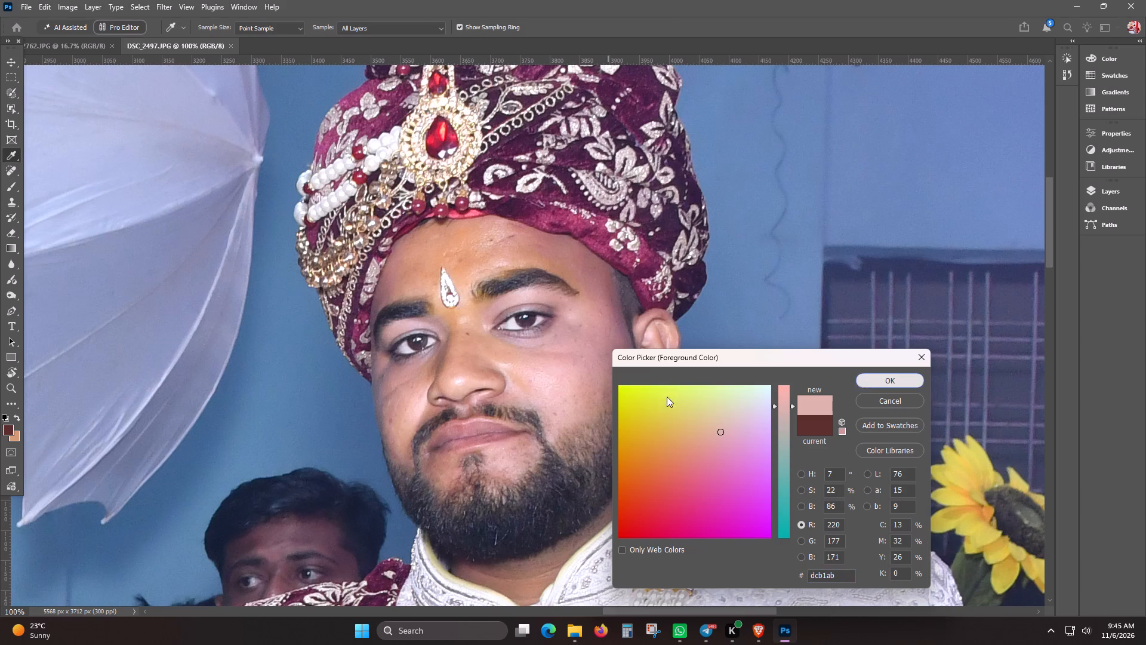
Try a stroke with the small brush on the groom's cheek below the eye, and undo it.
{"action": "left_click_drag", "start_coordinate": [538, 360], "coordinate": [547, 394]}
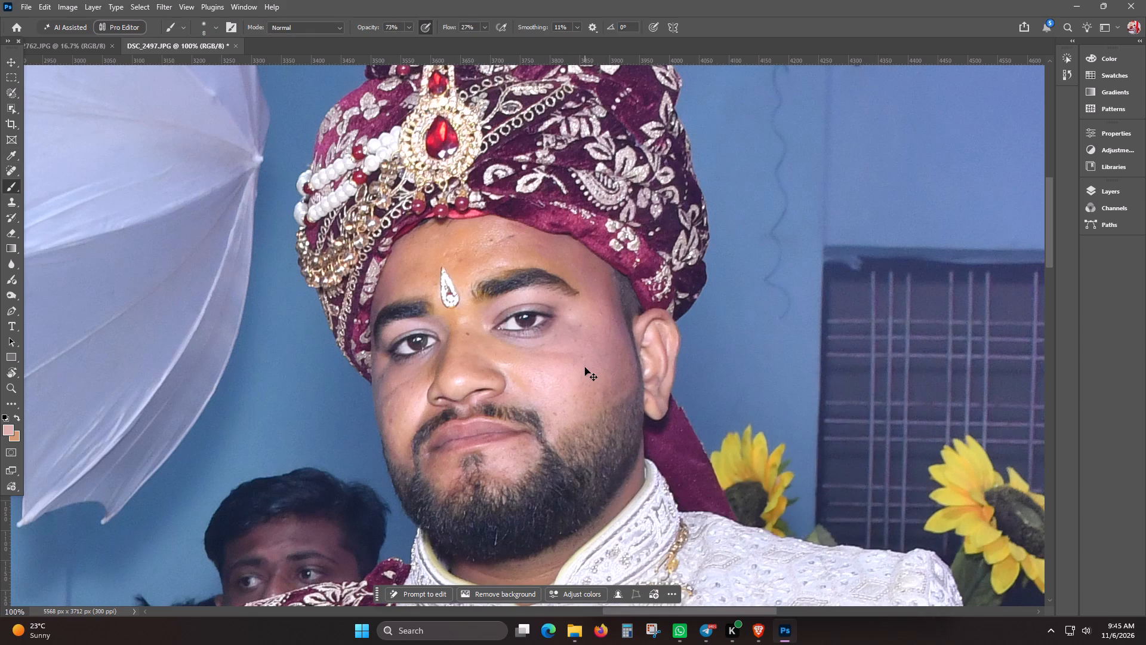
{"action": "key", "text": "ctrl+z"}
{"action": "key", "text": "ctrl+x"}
Enlarge the brush substantially so it suits the groom's cheek.
{"action": "key", "text": "bracketright"}
{"action": "key", "text": "bracketright"}
{"action": "key", "text": "bracketright"}
{"action": "key", "text": "bracketright"}
{"action": "key", "text": "bracketright"}
{"action": "key", "text": "bracketright"}
{"action": "key", "text": "bracketright"}
{"action": "key", "text": "bracketright"}
{"action": "key", "text": "bracketright"}
{"action": "key", "text": "bracketright"}
{"action": "key", "text": "bracketright"}
{"action": "key", "text": "bracketright"}
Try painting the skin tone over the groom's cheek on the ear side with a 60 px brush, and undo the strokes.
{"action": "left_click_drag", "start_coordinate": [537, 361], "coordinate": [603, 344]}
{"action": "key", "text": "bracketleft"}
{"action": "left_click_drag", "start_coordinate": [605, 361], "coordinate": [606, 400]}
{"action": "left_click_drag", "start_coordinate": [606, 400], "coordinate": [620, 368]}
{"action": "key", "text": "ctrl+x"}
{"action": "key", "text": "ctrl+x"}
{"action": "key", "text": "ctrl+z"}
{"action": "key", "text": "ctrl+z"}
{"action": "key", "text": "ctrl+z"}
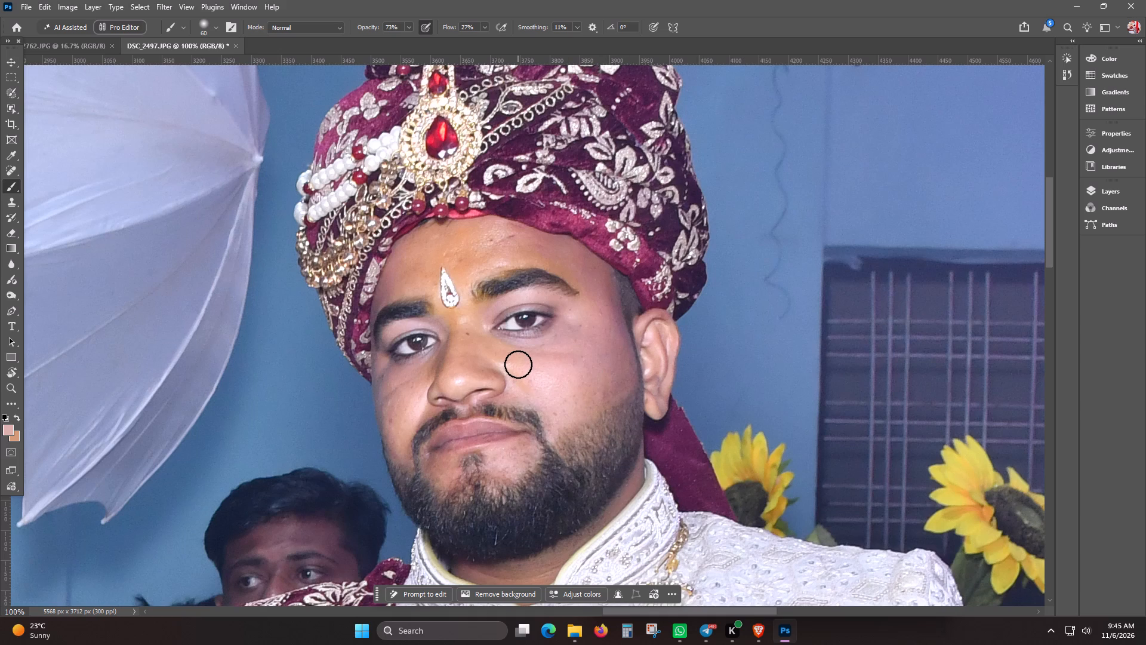
Paint the sampled skin tone over the groom's ear-side cheek, from the nose to the beard edge, with a 50 px brush.
{"action": "key", "text": "bracketleft"}
{"action": "key", "text": "bracketright"}
{"action": "key", "text": "bracketleft"}
{"action": "left_click_drag", "start_coordinate": [523, 365], "coordinate": [556, 397]}
{"action": "left_click_drag", "start_coordinate": [556, 397], "coordinate": [589, 368]}
{"action": "key", "text": "bracketright"}
{"action": "left_click_drag", "start_coordinate": [594, 348], "coordinate": [594, 373]}
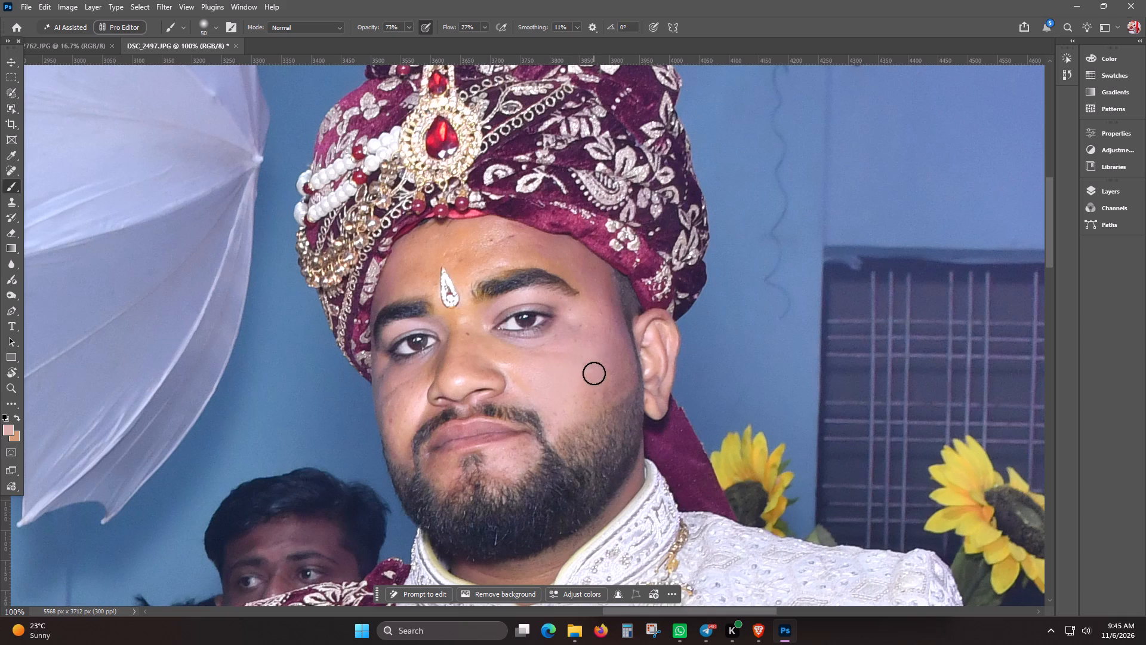
{"action": "left_click_drag", "start_coordinate": [594, 373], "coordinate": [596, 370]}
{"action": "left_click_drag", "start_coordinate": [601, 358], "coordinate": [584, 395]}
{"action": "left_click_drag", "start_coordinate": [597, 380], "coordinate": [575, 406]}
{"action": "left_click", "coordinate": [591, 392]}
{"action": "left_click_drag", "start_coordinate": [623, 364], "coordinate": [609, 384]}
{"action": "left_click_drag", "start_coordinate": [609, 352], "coordinate": [609, 388]}
{"action": "left_click_drag", "start_coordinate": [612, 365], "coordinate": [536, 373]}
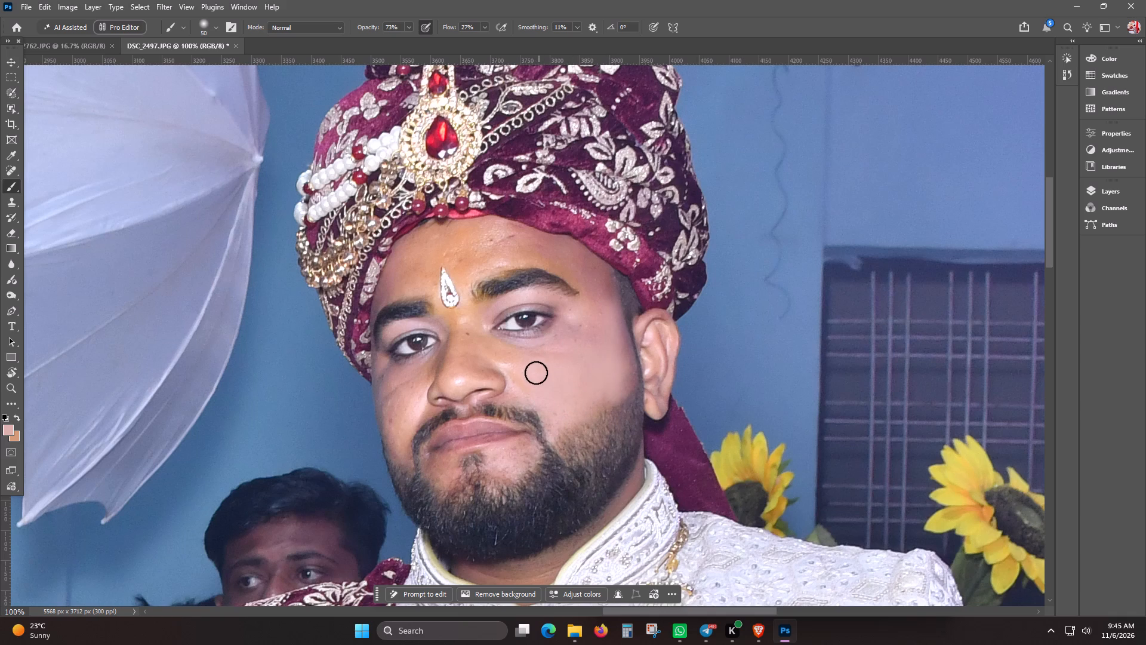
{"action": "left_click_drag", "start_coordinate": [536, 373], "coordinate": [506, 371]}
{"action": "left_click_drag", "start_coordinate": [506, 371], "coordinate": [630, 389]}
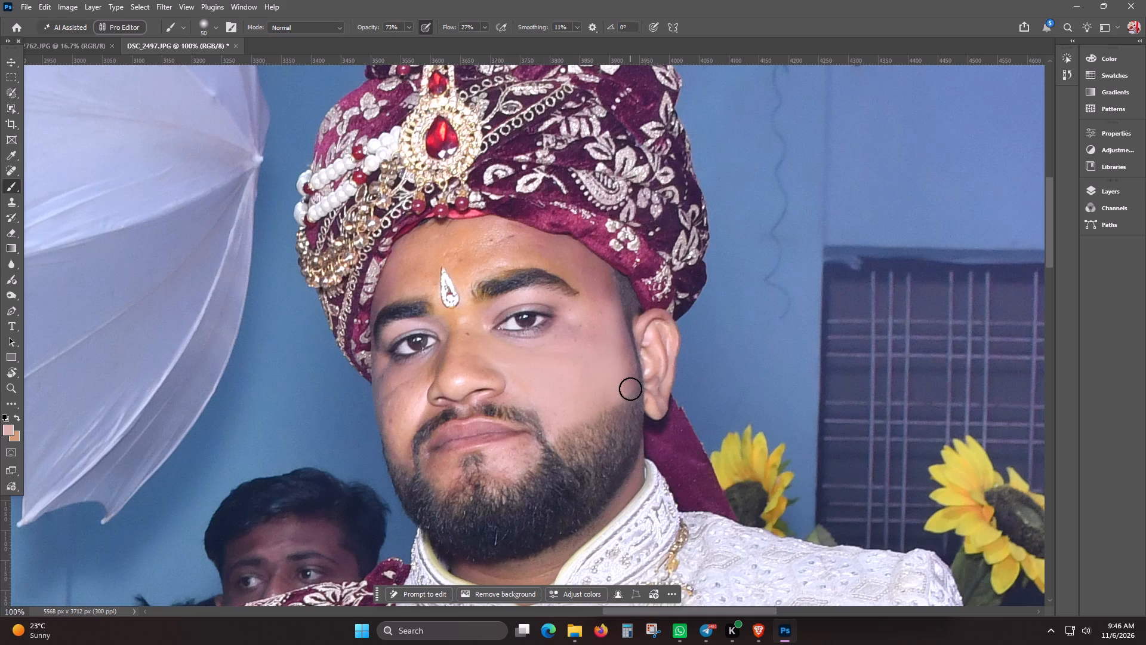
{"action": "left_click_drag", "start_coordinate": [630, 389], "coordinate": [633, 386]}
Smooth the groom's nose and his other cheek by painting the skin tone with a 45 px brush.
{"action": "scroll", "coordinate": [645, 347], "scroll_direction": "down", "scroll_amount": 4}
{"action": "scroll", "coordinate": [416, 335], "scroll_direction": "up", "scroll_amount": 3}
{"action": "key", "text": "bracketleft"}
{"action": "left_click_drag", "start_coordinate": [451, 329], "coordinate": [485, 366]}
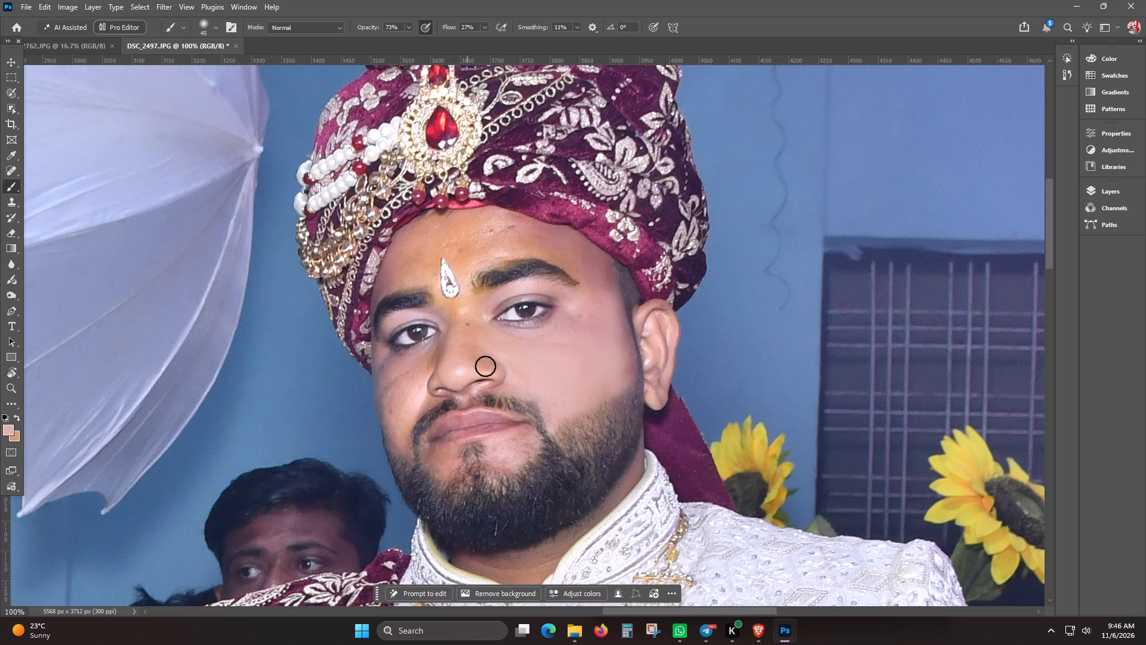
{"action": "left_click_drag", "start_coordinate": [485, 366], "coordinate": [503, 379]}
{"action": "left_click_drag", "start_coordinate": [380, 367], "coordinate": [423, 371]}
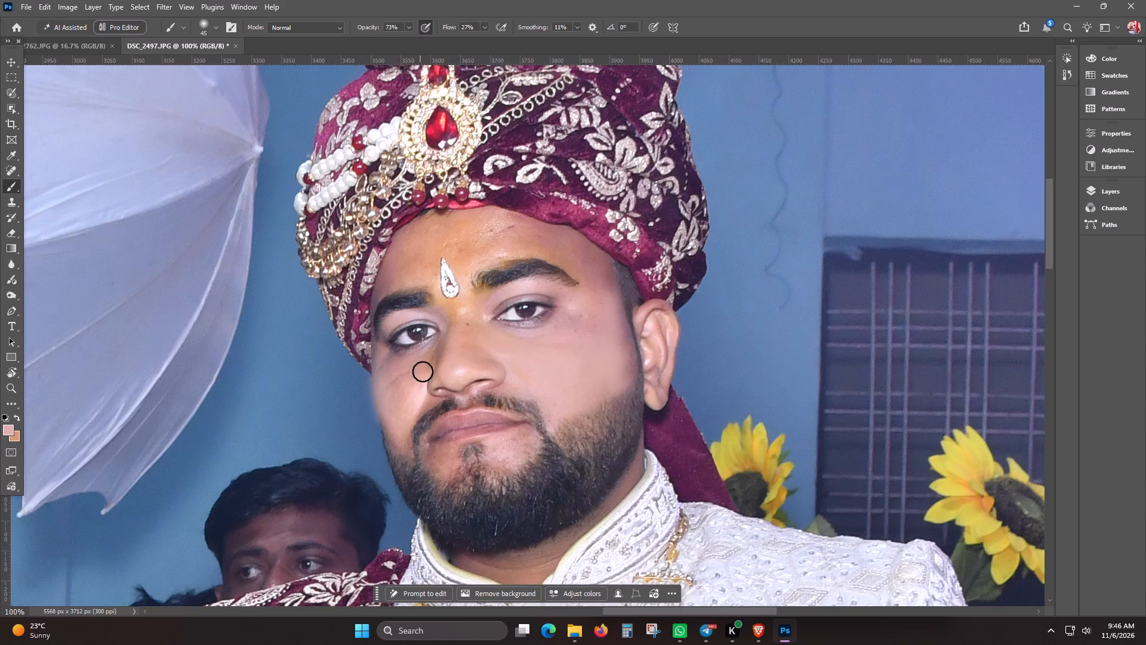
{"action": "left_click_drag", "start_coordinate": [423, 371], "coordinate": [457, 309]}
{"action": "left_click_drag", "start_coordinate": [457, 309], "coordinate": [466, 314]}
Paint the skin tone lightly over the bare skin around the groom's mouth with the 45 px brush.
{"action": "key", "text": "bracketright"}
{"action": "key", "text": "bracketleft"}
{"action": "left_click_drag", "start_coordinate": [520, 440], "coordinate": [526, 435]}
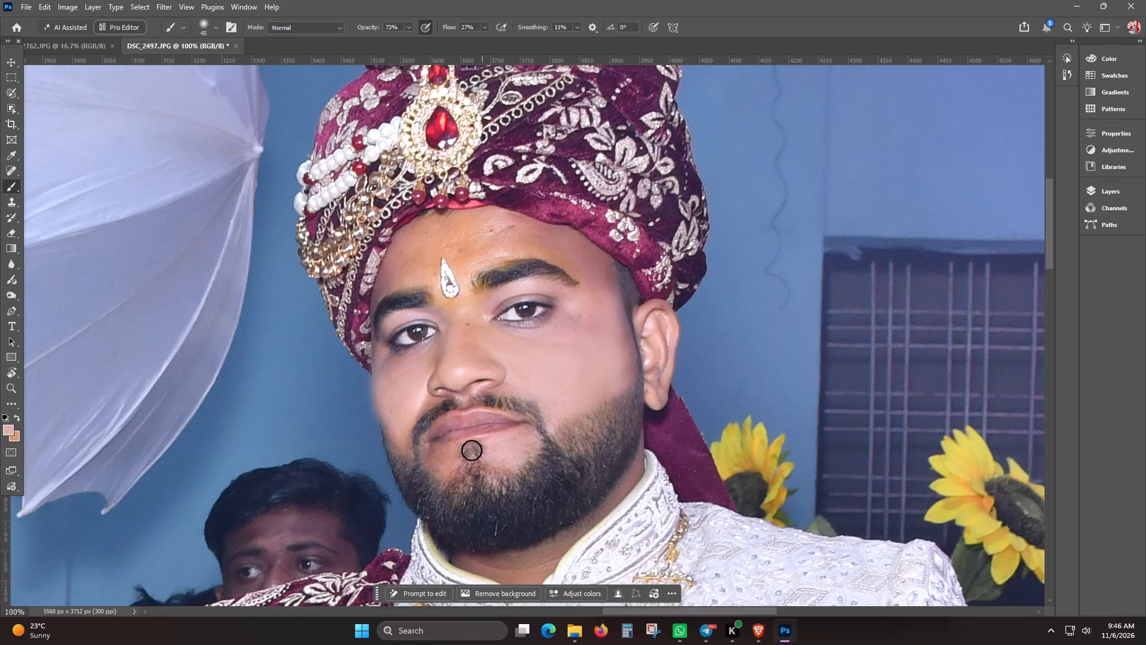
{"action": "left_click", "coordinate": [450, 454]}
Paint the skin tone over the groom's forehead, around the tilak and eyebrows, with a 45 px brush.
{"action": "scroll", "coordinate": [448, 408], "scroll_direction": "up", "scroll_amount": 8}
{"action": "key", "text": "bracketright"}
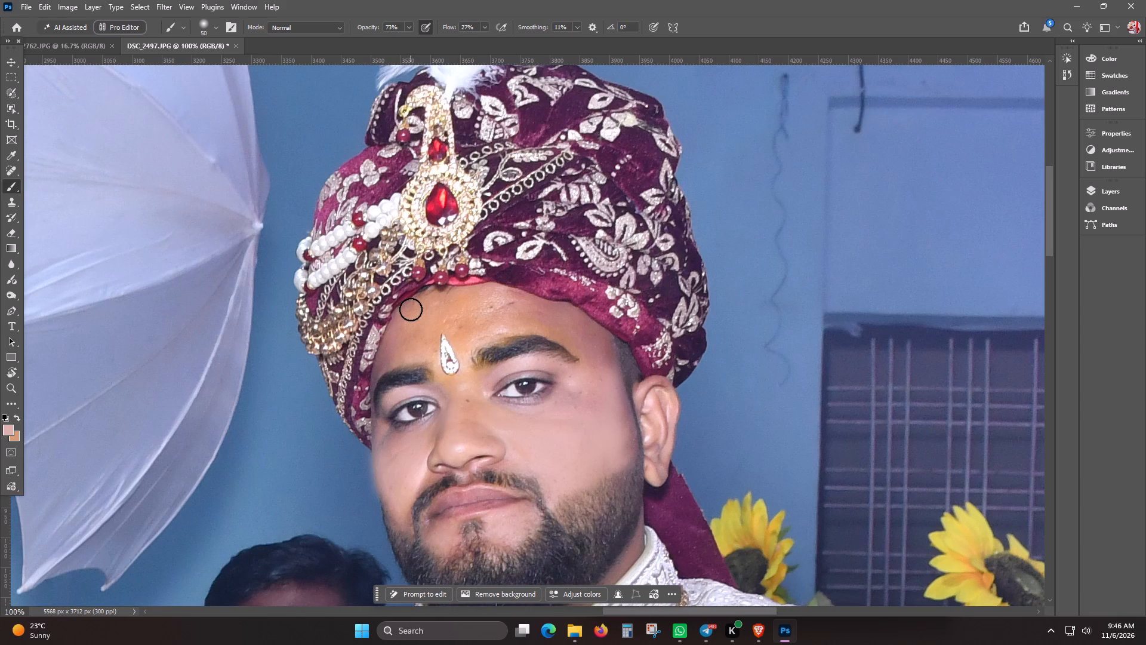
{"action": "key", "text": "bracketleft"}
{"action": "left_click_drag", "start_coordinate": [400, 322], "coordinate": [429, 303]}
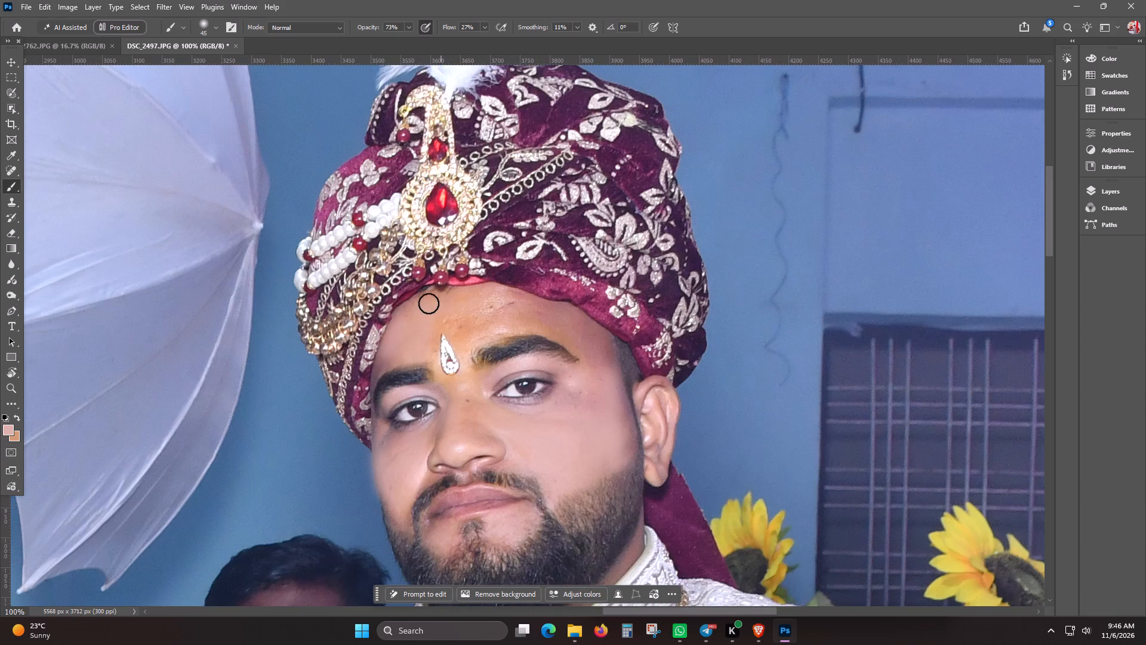
{"action": "left_click_drag", "start_coordinate": [429, 303], "coordinate": [445, 382]}
{"action": "left_click_drag", "start_coordinate": [445, 382], "coordinate": [584, 364]}
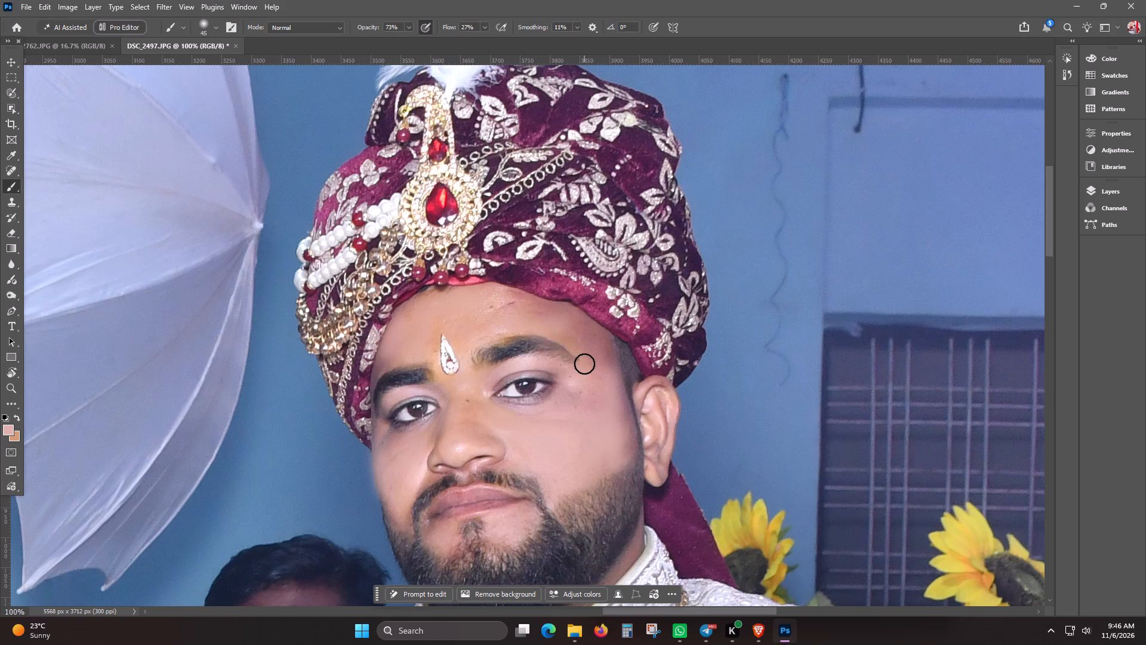
Review the groom's retouched face in the context of the whole photo.
{"action": "key", "text": "ctrl+minus"}
{"action": "key", "text": "ctrl+minus"}
{"action": "key", "text": "ctrl+minus"}
{"action": "key", "text": "ctrl+minus"}
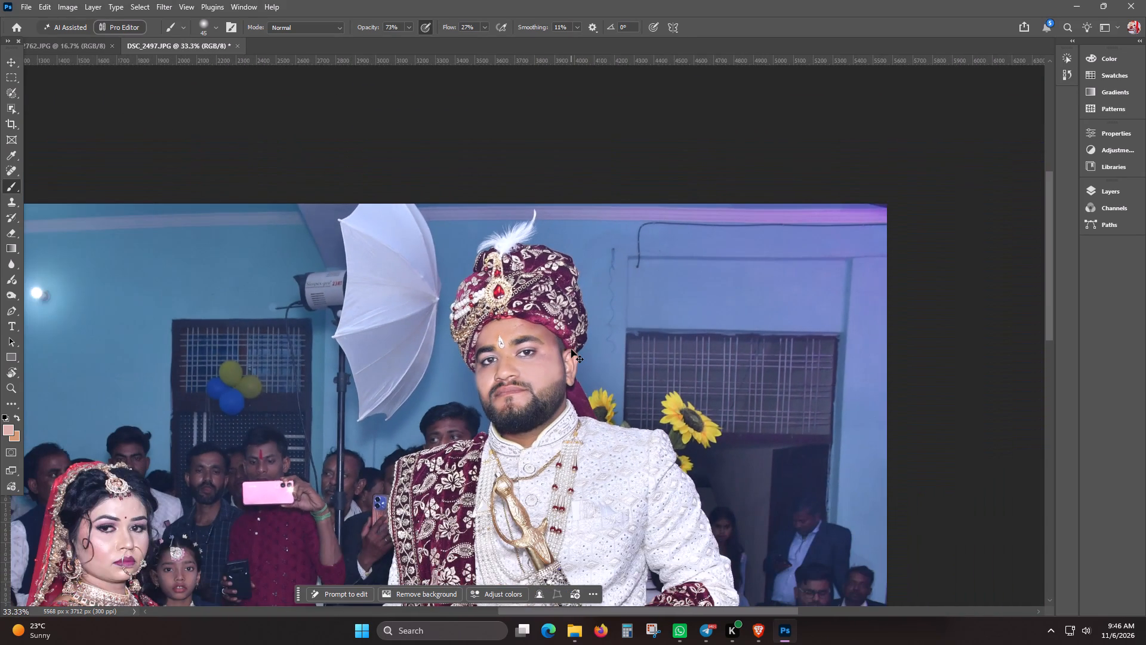
{"action": "key", "text": "ctrl+plus"}
{"action": "key", "text": "ctrl+minus"}
{"action": "key", "text": "ctrl+plus"}
{"action": "key", "text": "ctrl+minus"}
{"action": "key", "text": "ctrl+minus"}
{"action": "key", "text": "ctrl+minus"}
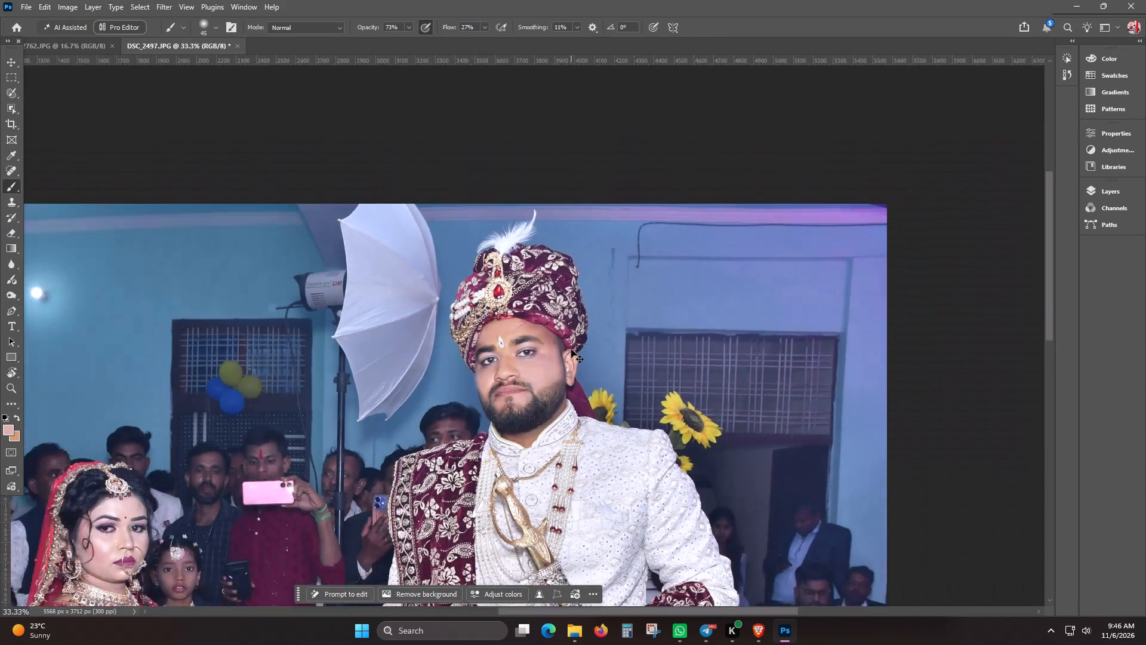
{"action": "key", "text": "ctrl+minus"}
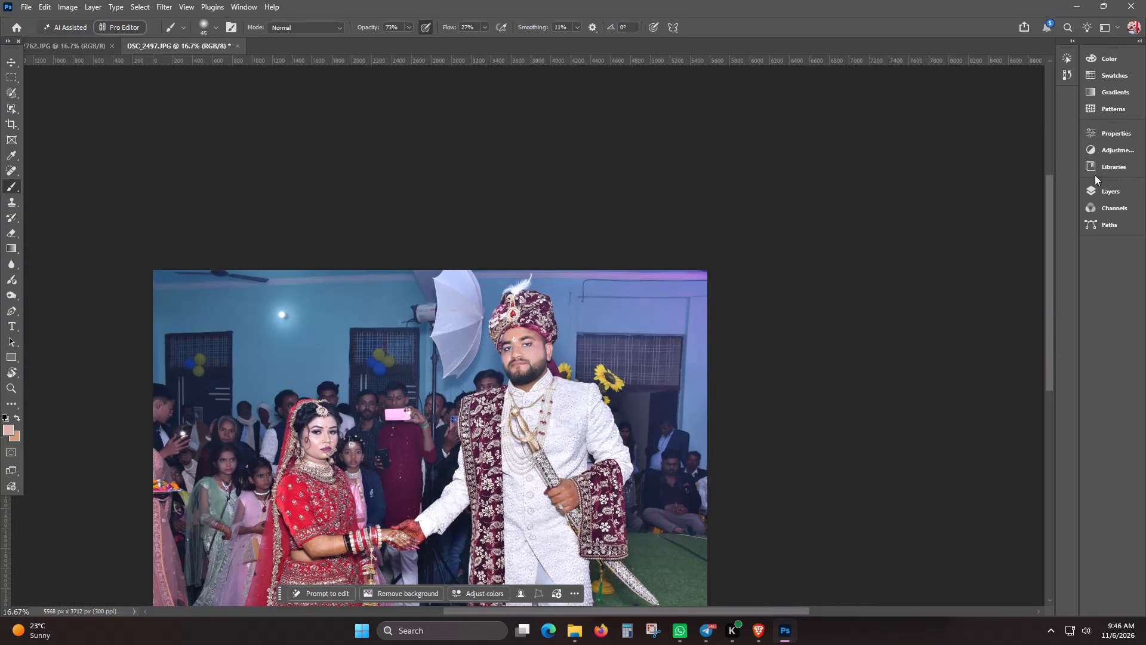
Add a layer mask to the retouched Background photo layer.
{"action": "left_click", "coordinate": [1113, 191]}
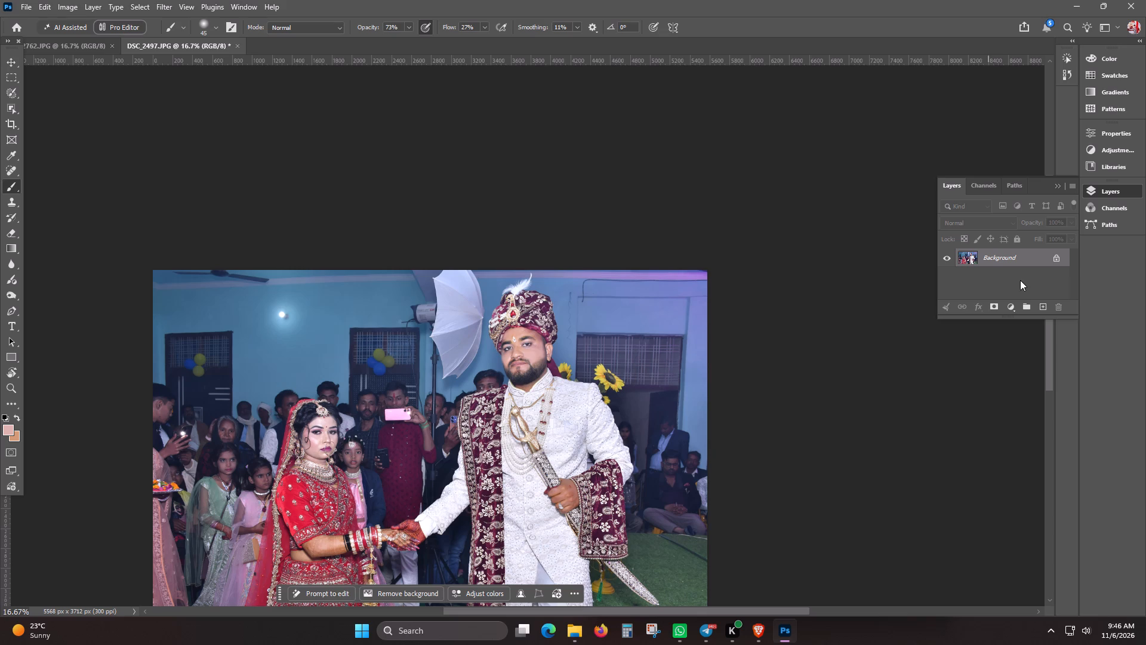
{"action": "scroll", "coordinate": [685, 238], "scroll_direction": "down", "scroll_amount": 17}
{"action": "key", "text": "ctrl+plus"}
{"action": "key", "text": "ctrl+plus"}
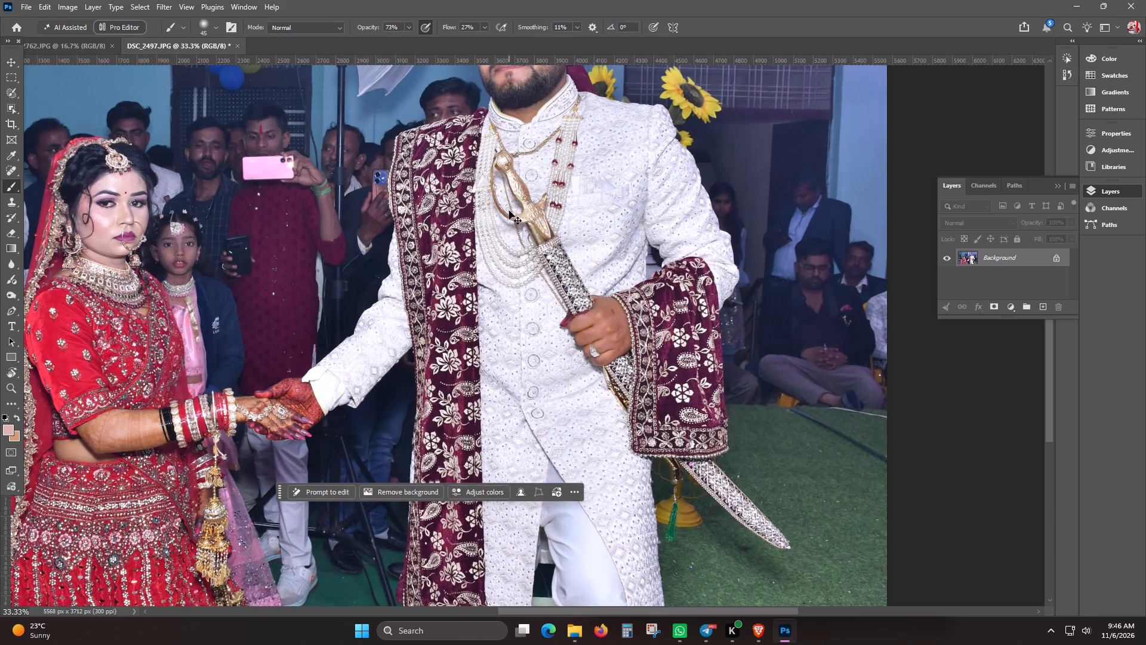
{"action": "scroll", "coordinate": [478, 229], "scroll_direction": "up", "scroll_amount": 10}
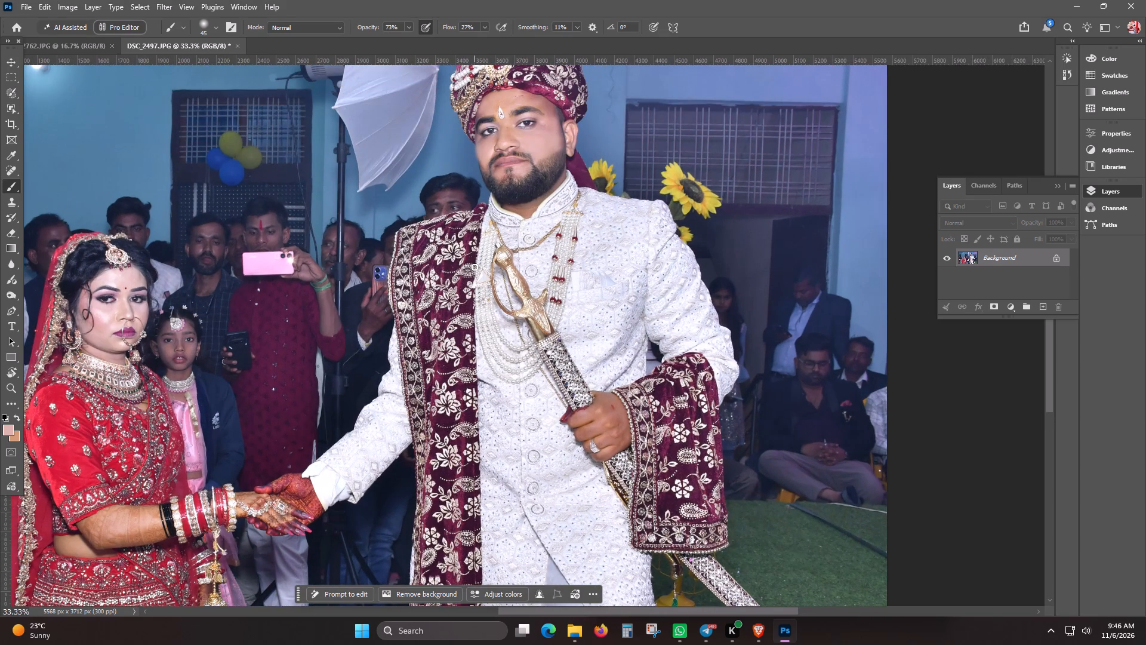
{"action": "scroll", "coordinate": [843, 268], "scroll_direction": "down", "scroll_amount": 3}
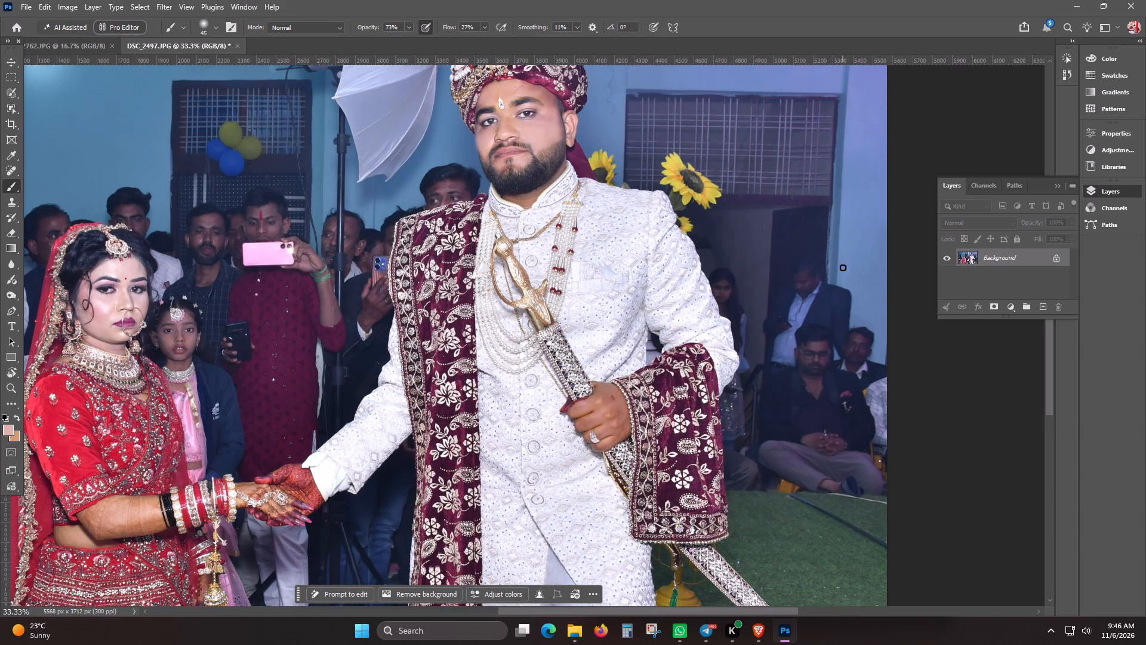
{"action": "scroll", "coordinate": [843, 268], "scroll_direction": "down", "scroll_amount": 4}
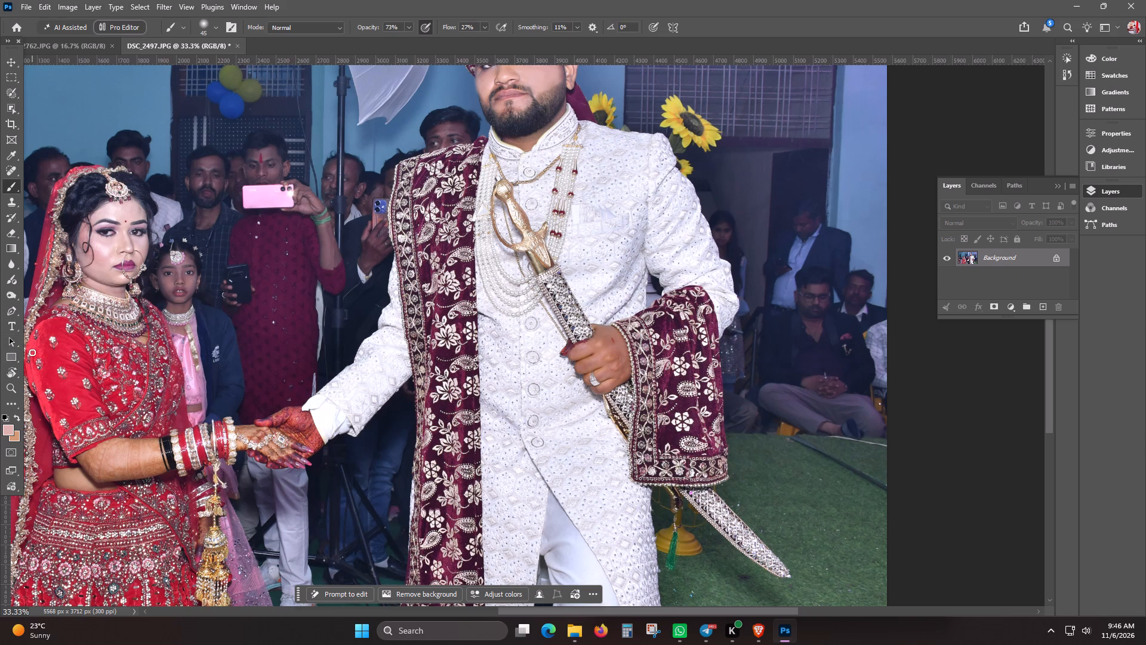
{"action": "left_click", "coordinate": [9, 297]}
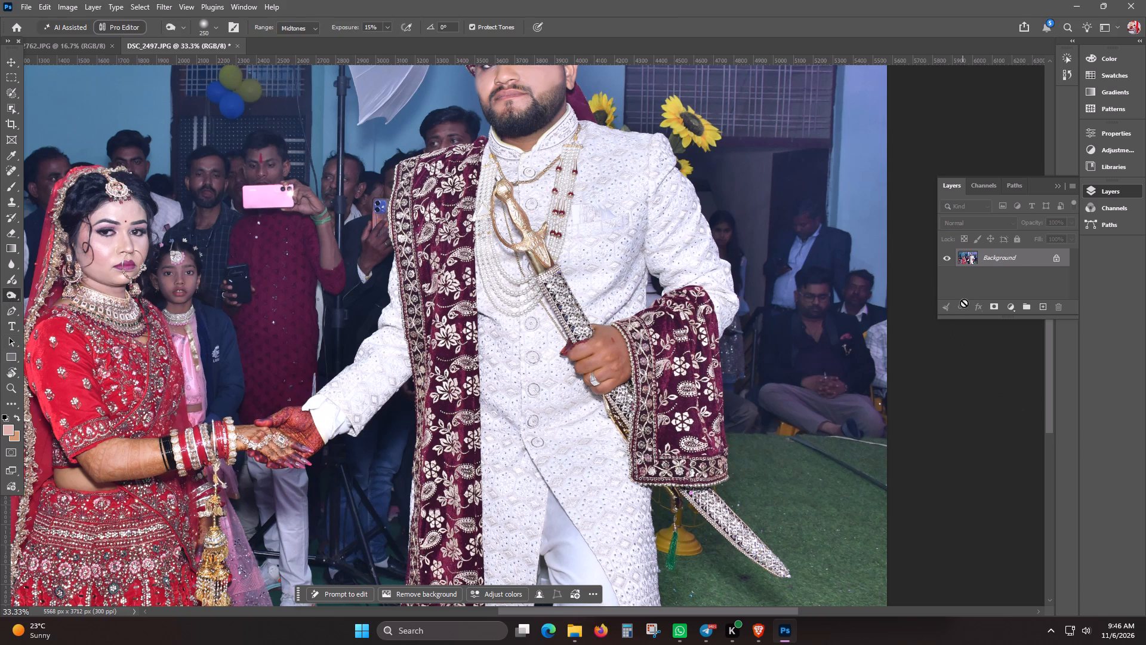
{"action": "left_click", "coordinate": [713, 325]}
{"action": "right_click", "coordinate": [877, 318]}
{"action": "right_click", "coordinate": [995, 301]}
{"action": "right_click", "coordinate": [998, 288]}
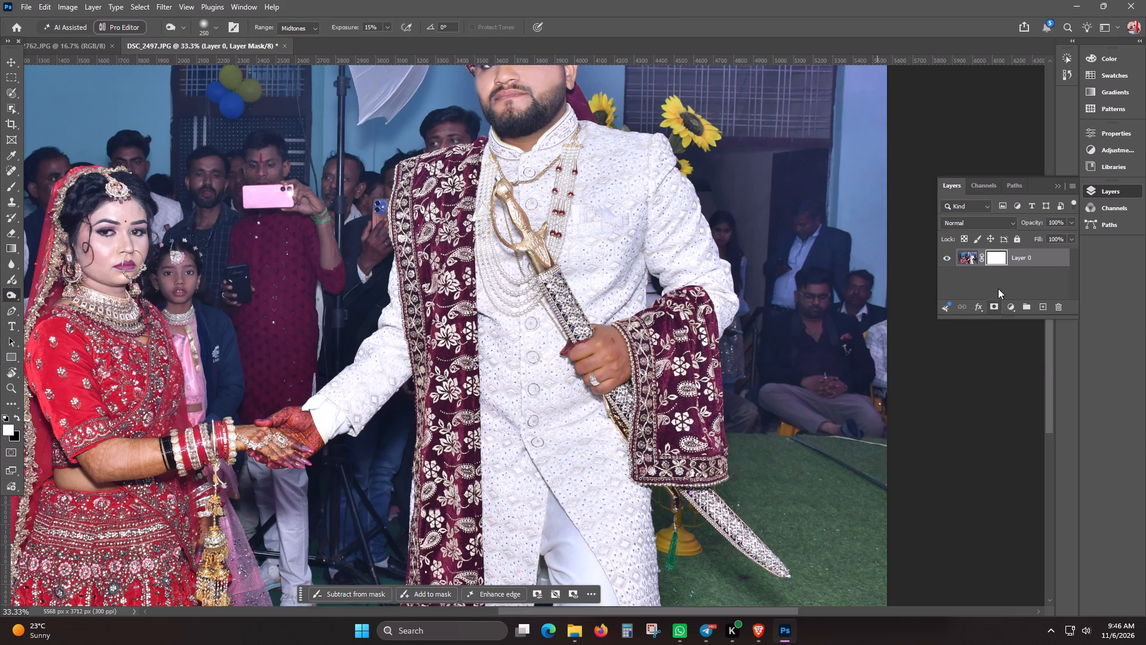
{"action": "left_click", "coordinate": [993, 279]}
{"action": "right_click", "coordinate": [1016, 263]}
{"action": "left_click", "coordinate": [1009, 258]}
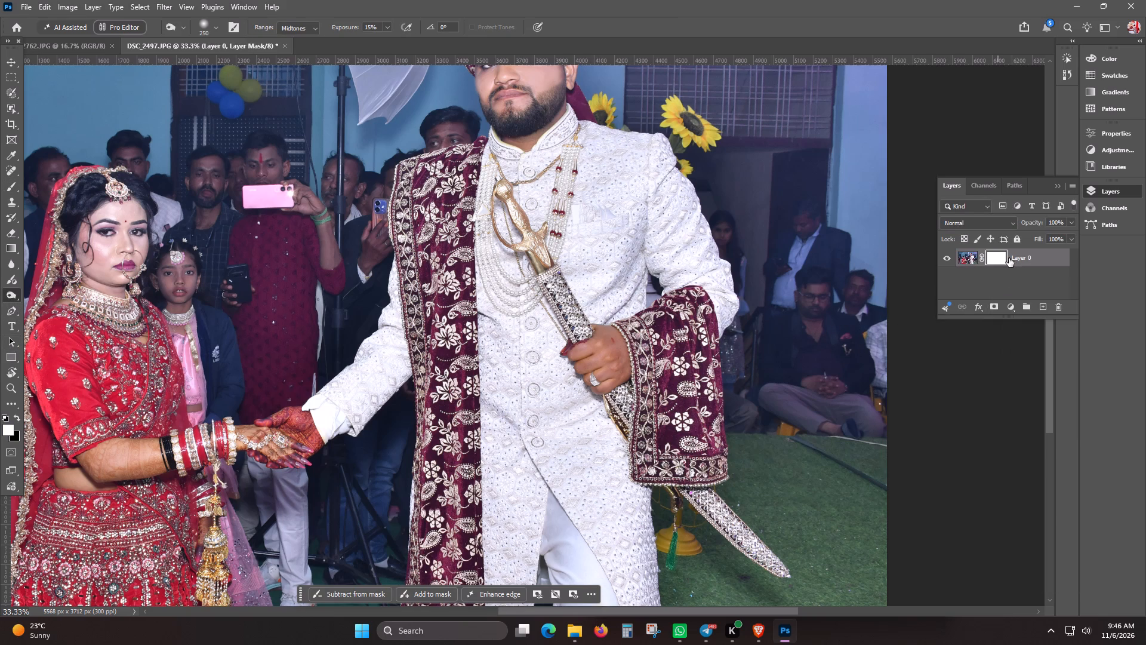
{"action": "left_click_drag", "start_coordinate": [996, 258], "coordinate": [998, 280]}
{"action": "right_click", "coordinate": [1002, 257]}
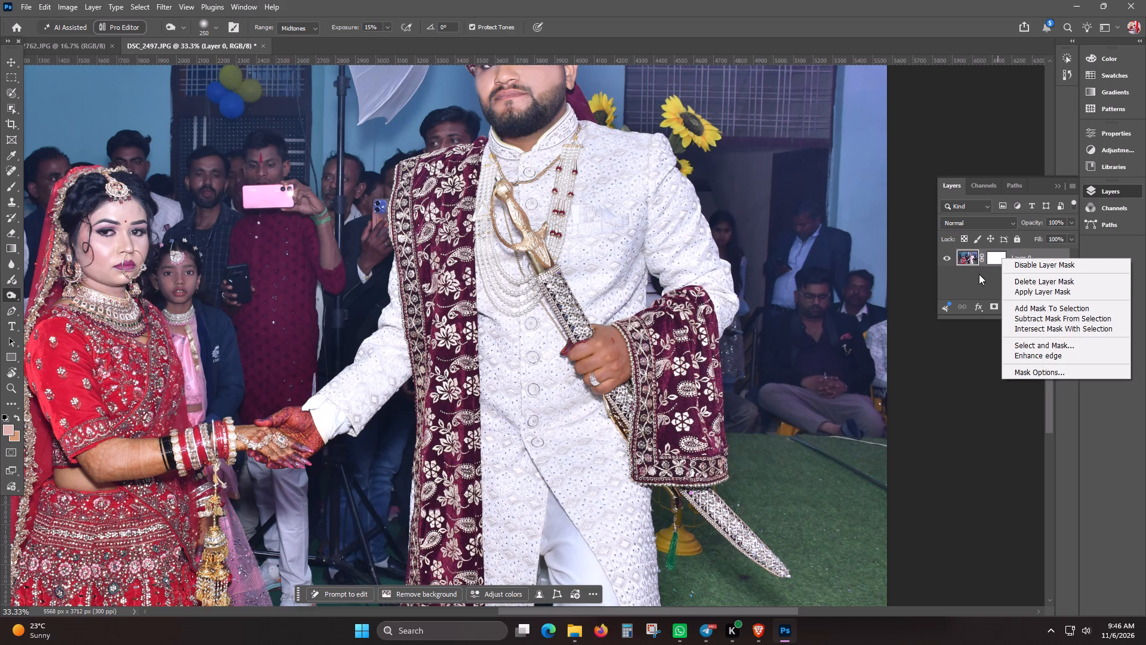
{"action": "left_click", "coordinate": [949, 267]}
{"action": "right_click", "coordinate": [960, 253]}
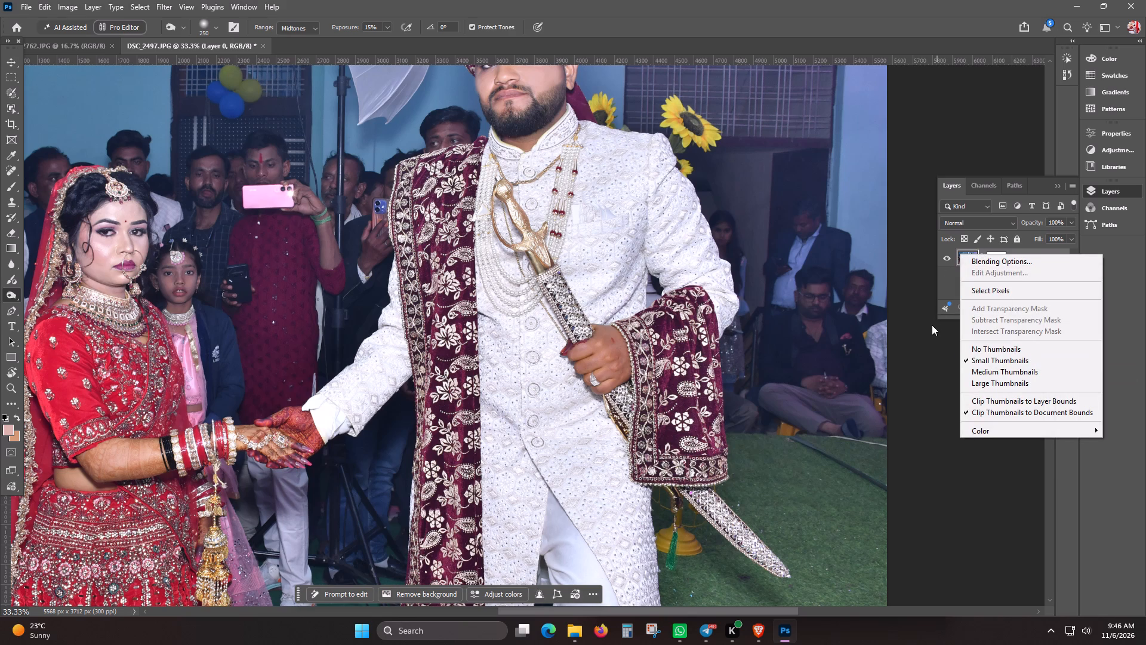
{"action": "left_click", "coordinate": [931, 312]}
Create a new empty layer above the masked photo layer, keeping the default layer settings.
{"action": "right_click", "coordinate": [1037, 262]}
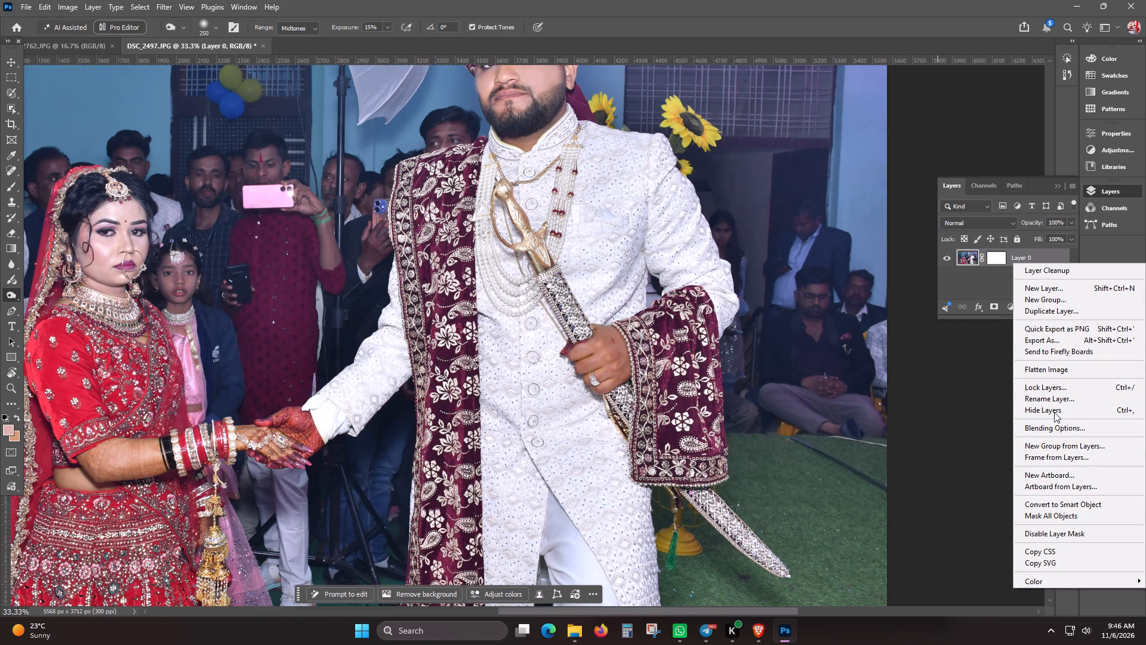
{"action": "left_click", "coordinate": [1056, 289]}
{"action": "key", "text": "Return"}
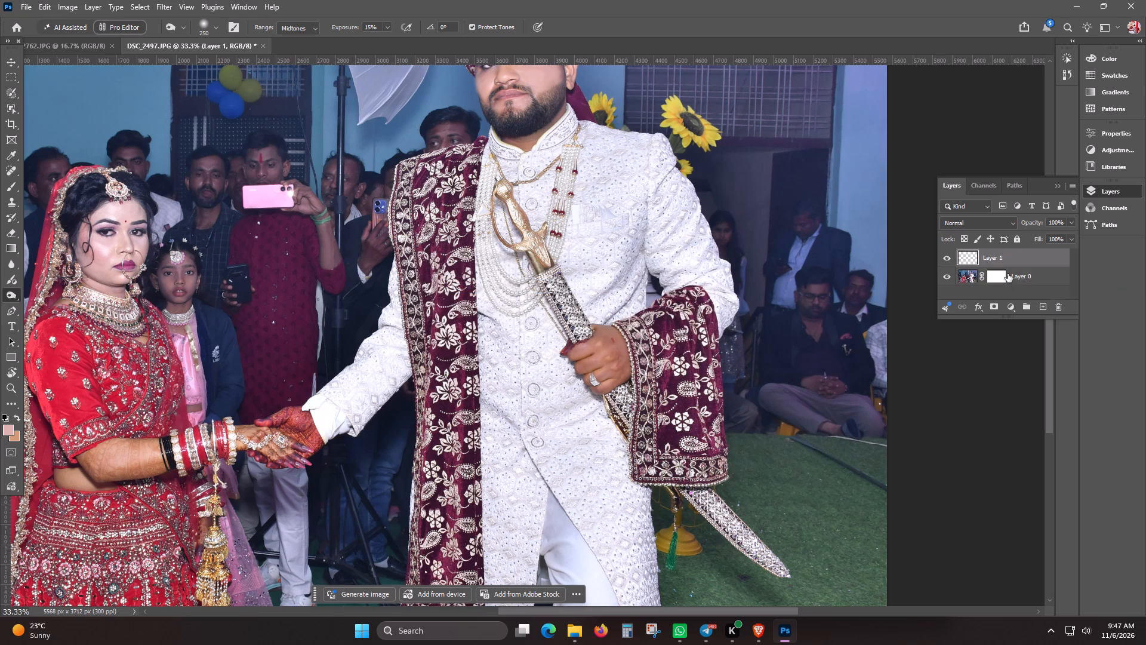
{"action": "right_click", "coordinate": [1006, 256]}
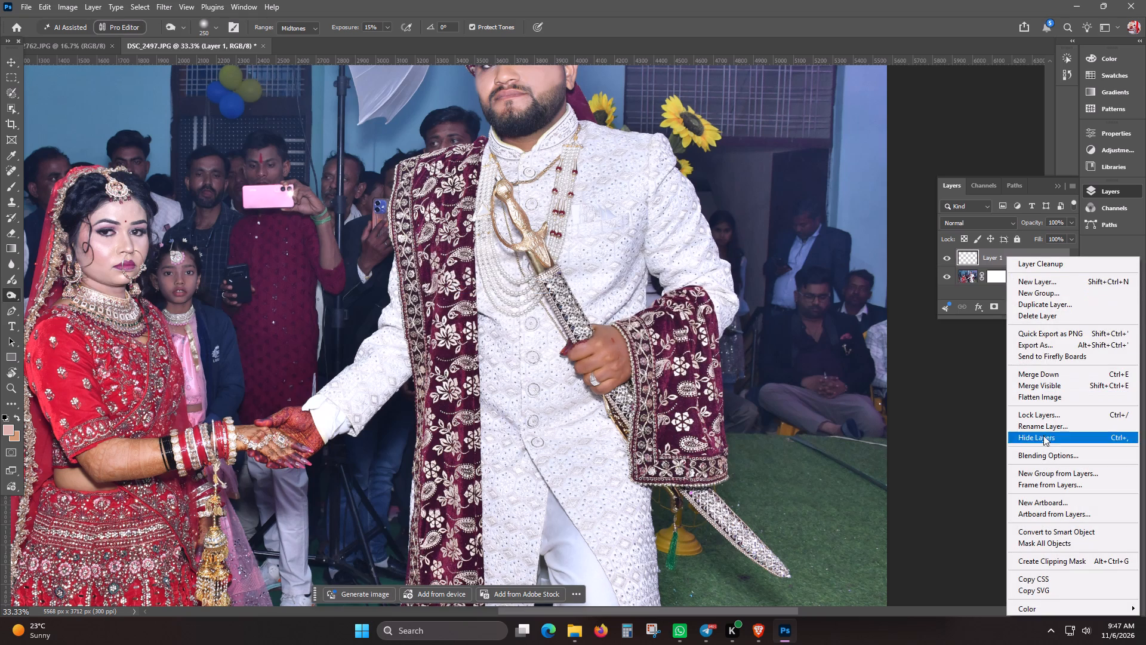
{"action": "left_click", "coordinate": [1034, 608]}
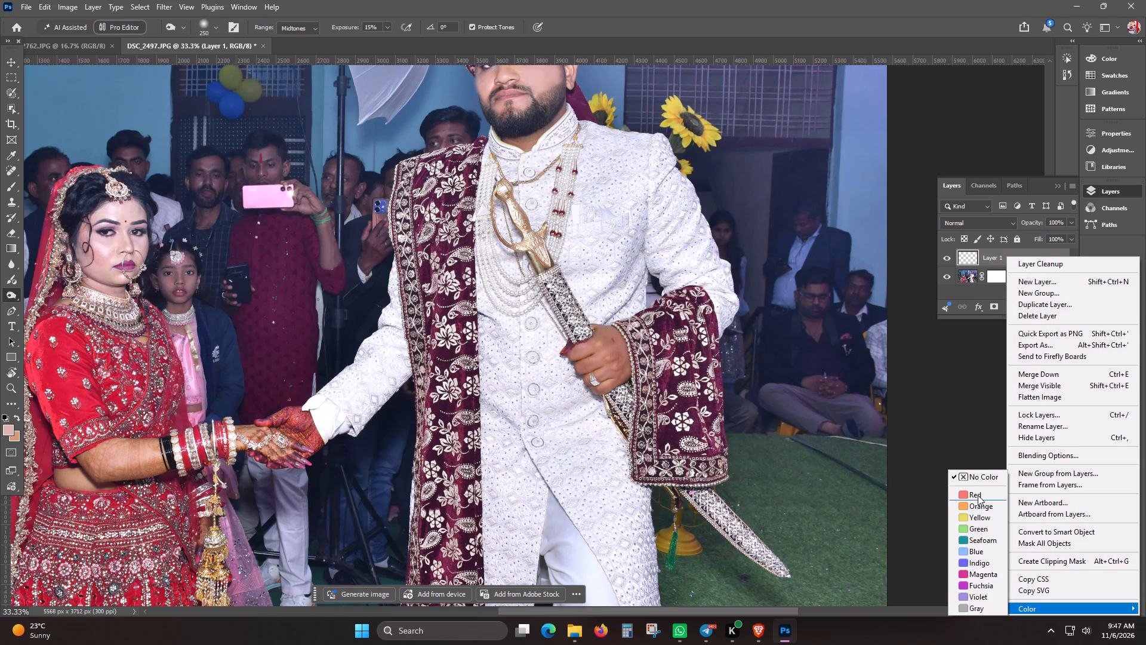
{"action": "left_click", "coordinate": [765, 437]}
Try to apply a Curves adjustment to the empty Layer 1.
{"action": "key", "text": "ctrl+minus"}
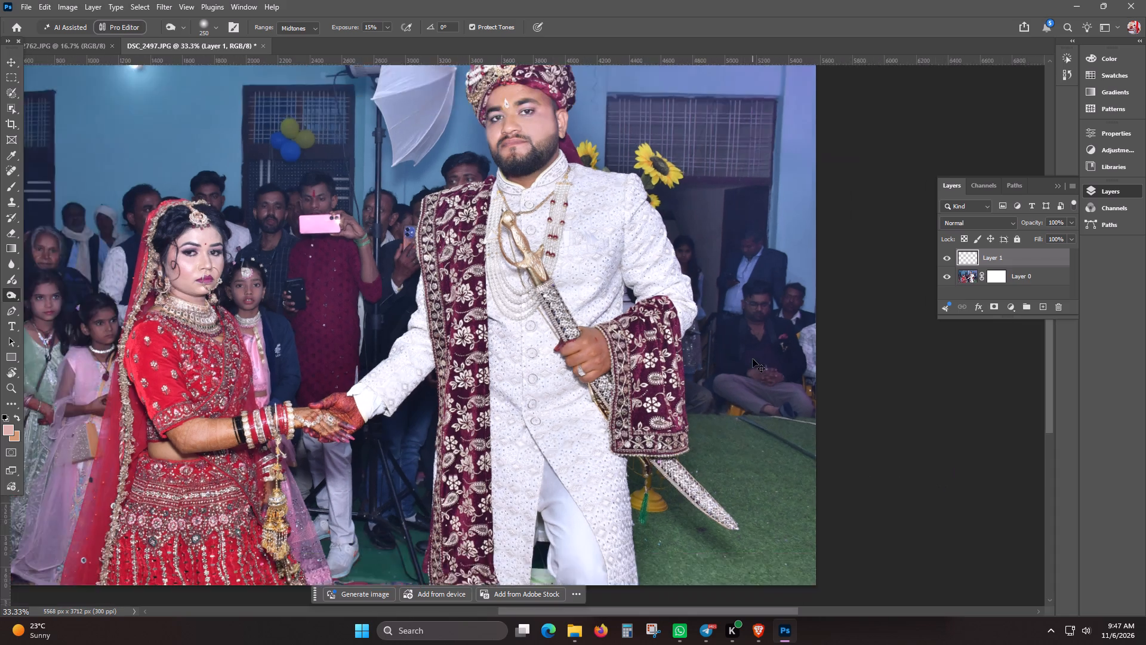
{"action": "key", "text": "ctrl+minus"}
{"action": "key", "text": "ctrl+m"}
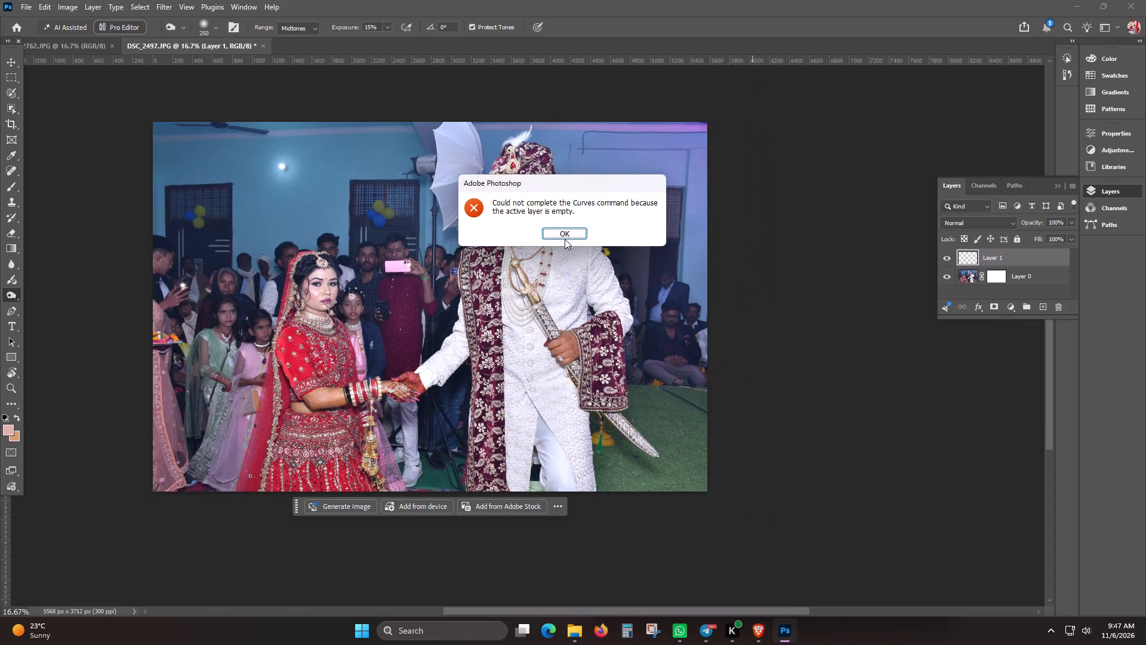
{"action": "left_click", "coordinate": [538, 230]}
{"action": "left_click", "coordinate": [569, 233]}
Brighten the photo on Layer 0 with Curves, using the automatic correction and raising the upper midtones of the RGB curve.
{"action": "left_click", "coordinate": [956, 271]}
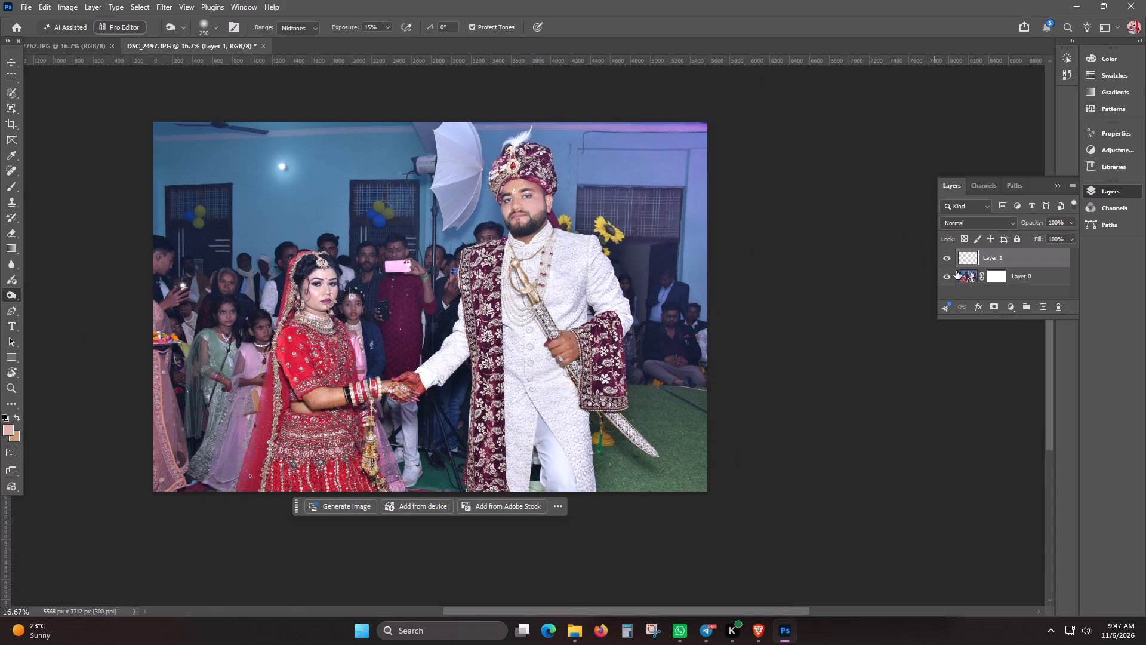
{"action": "key", "text": "ctrl+m"}
{"action": "left_click", "coordinate": [1050, 386]}
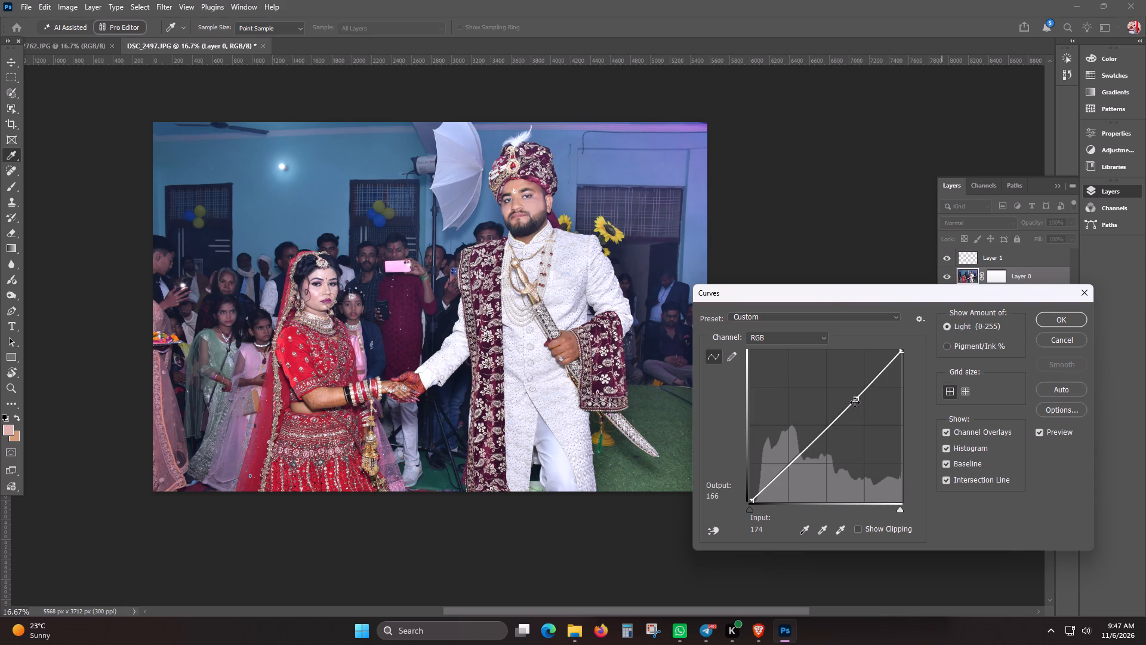
{"action": "left_click_drag", "start_coordinate": [854, 401], "coordinate": [850, 383]}
{"action": "key", "text": "Return"}
Examine the groom's face and turban at several magnifications to judge the brightening.
{"action": "key", "text": "ctrl+plus"}
{"action": "key", "text": "ctrl+plus"}
{"action": "scroll", "coordinate": [451, 318], "scroll_direction": "up", "scroll_amount": 9}
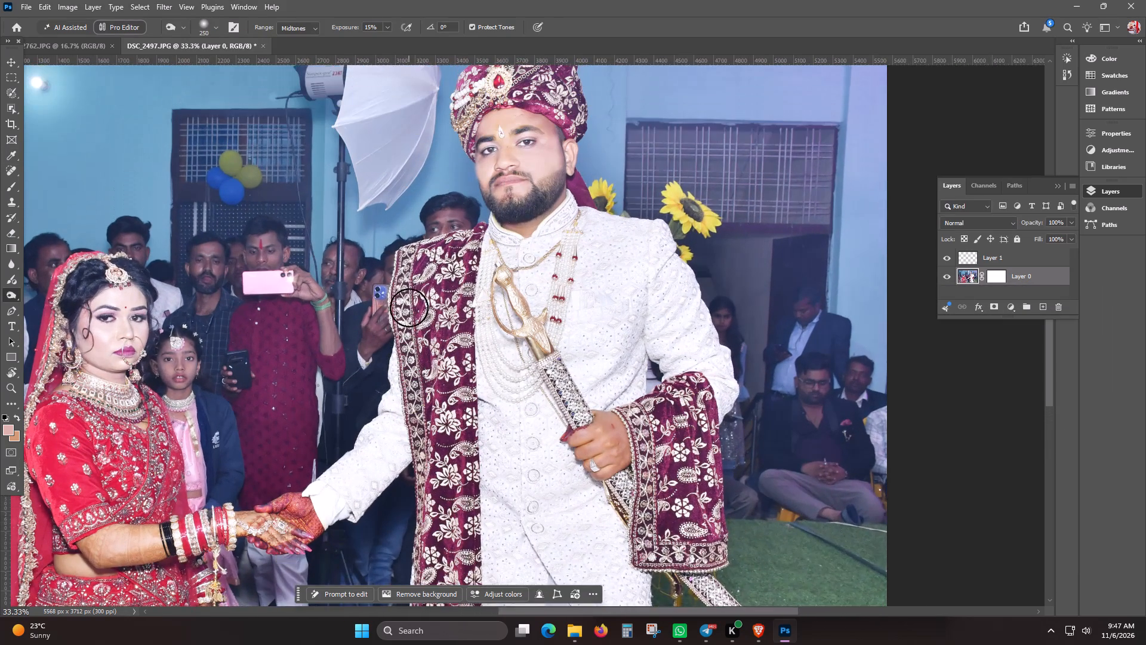
{"action": "scroll", "coordinate": [410, 305], "scroll_direction": "up", "scroll_amount": 13}
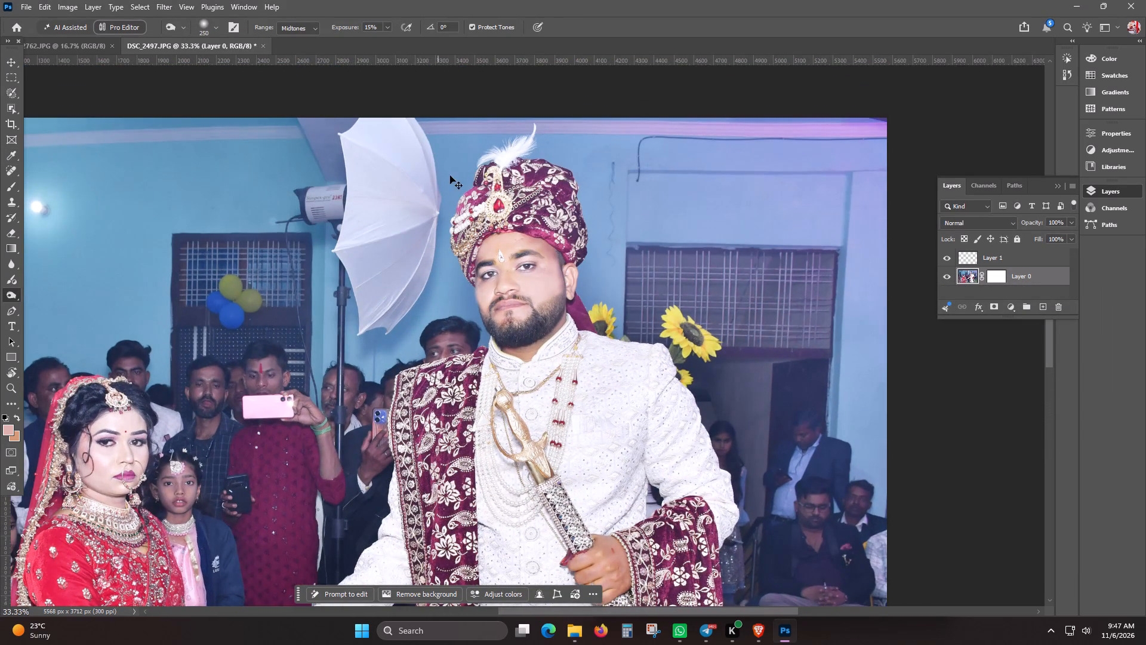
{"action": "key", "text": "ctrl+plus"}
{"action": "key", "text": "ctrl+plus"}
{"action": "key", "text": "ctrl+minus"}
{"action": "key", "text": "ctrl+minus"}
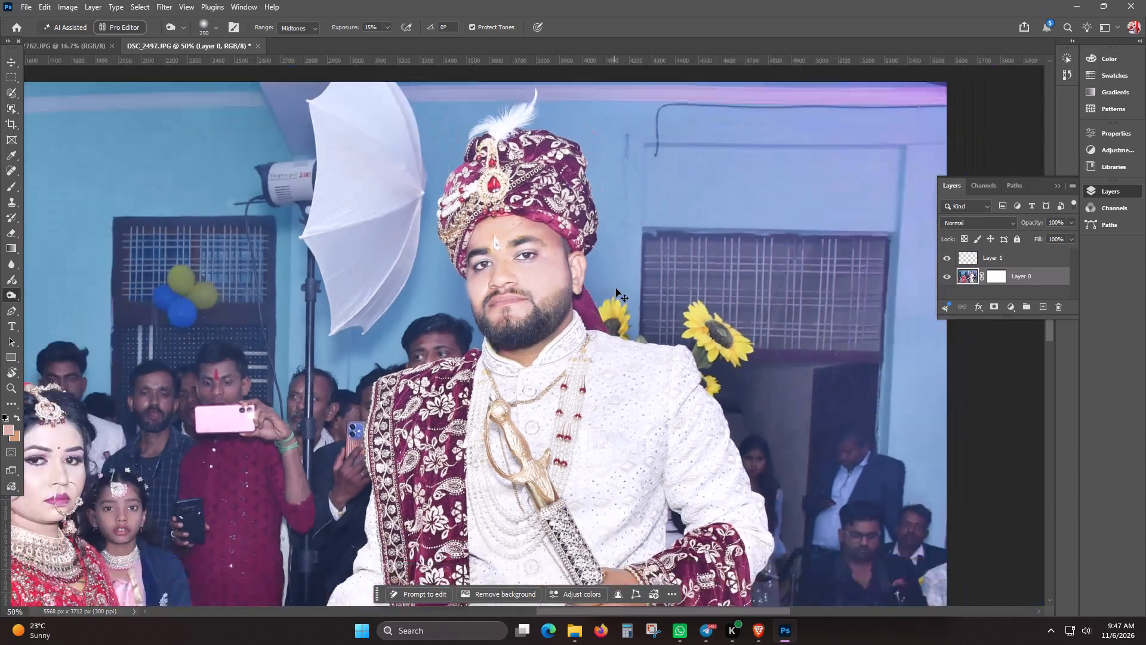
{"action": "key", "text": "ctrl+plus"}
{"action": "key", "text": "ctrl+plus"}
{"action": "key", "text": "ctrl+minus"}
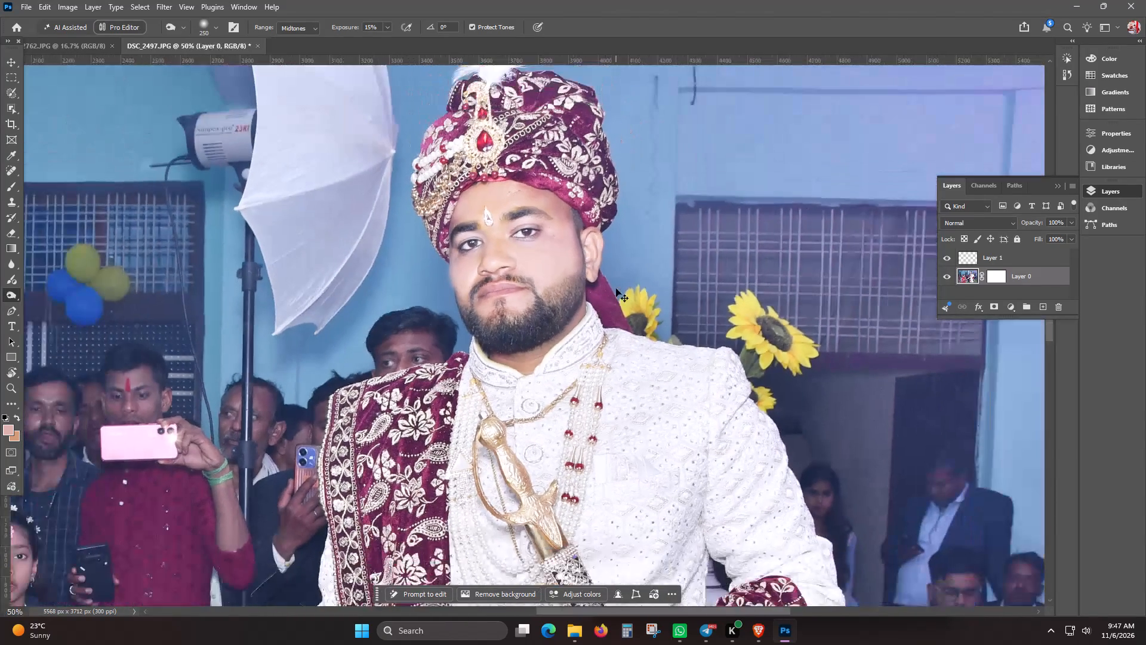
{"action": "key", "text": "ctrl+minus"}
{"action": "key", "text": "ctrl+plus"}
{"action": "key", "text": "ctrl+plus"}
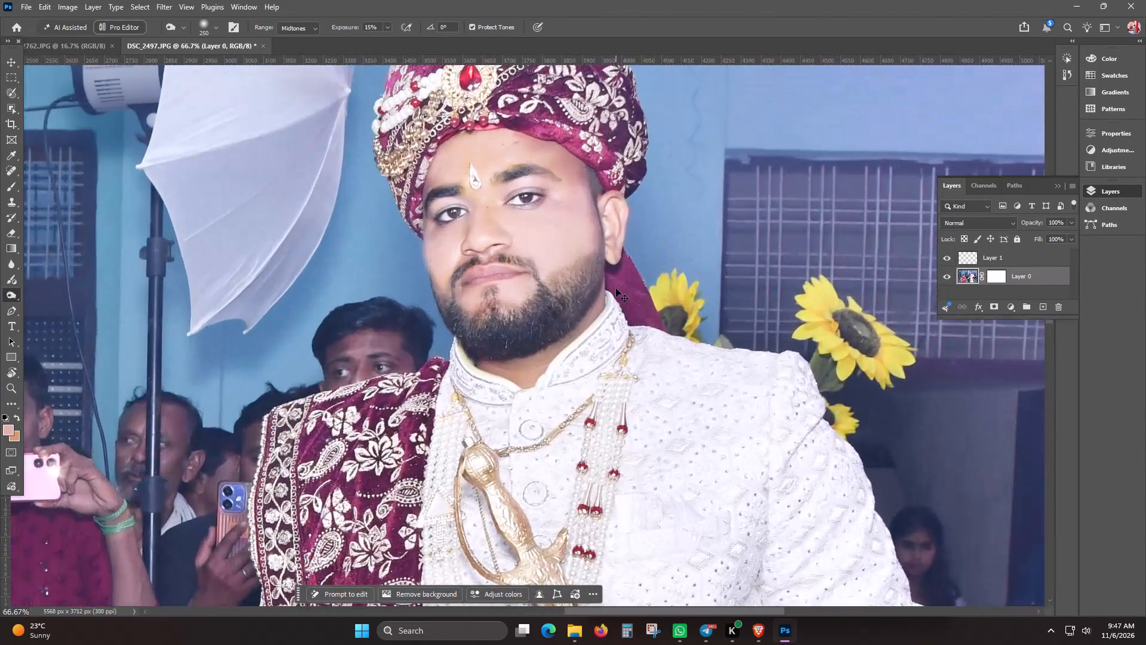
{"action": "key", "text": "ctrl+minus"}
{"action": "key", "text": "ctrl+minus"}
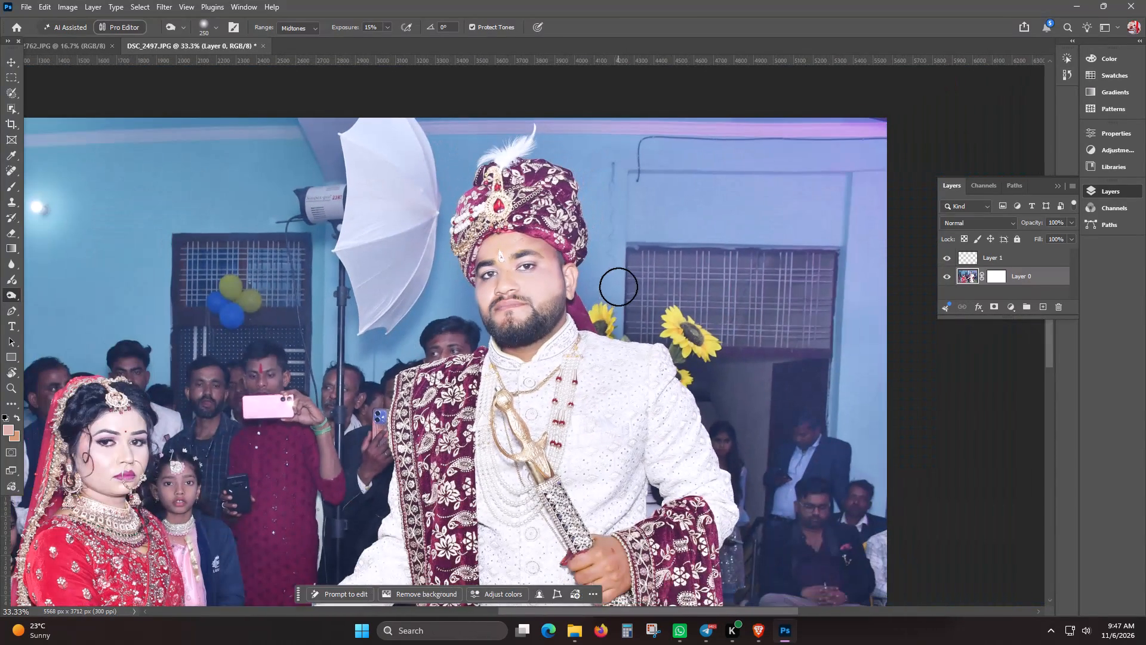
Inspect the brightened groom from his face down over the sherwani, shawl and sword to the photo's lower edge.
{"action": "scroll", "coordinate": [618, 285], "scroll_direction": "down", "scroll_amount": 2}
{"action": "scroll", "coordinate": [618, 285], "scroll_direction": "up", "scroll_amount": 1}
{"action": "scroll", "coordinate": [618, 285], "scroll_direction": "down", "scroll_amount": 1}
{"action": "scroll", "coordinate": [618, 285], "scroll_direction": "up", "scroll_amount": 1}
{"action": "scroll", "coordinate": [618, 285], "scroll_direction": "down", "scroll_amount": 1}
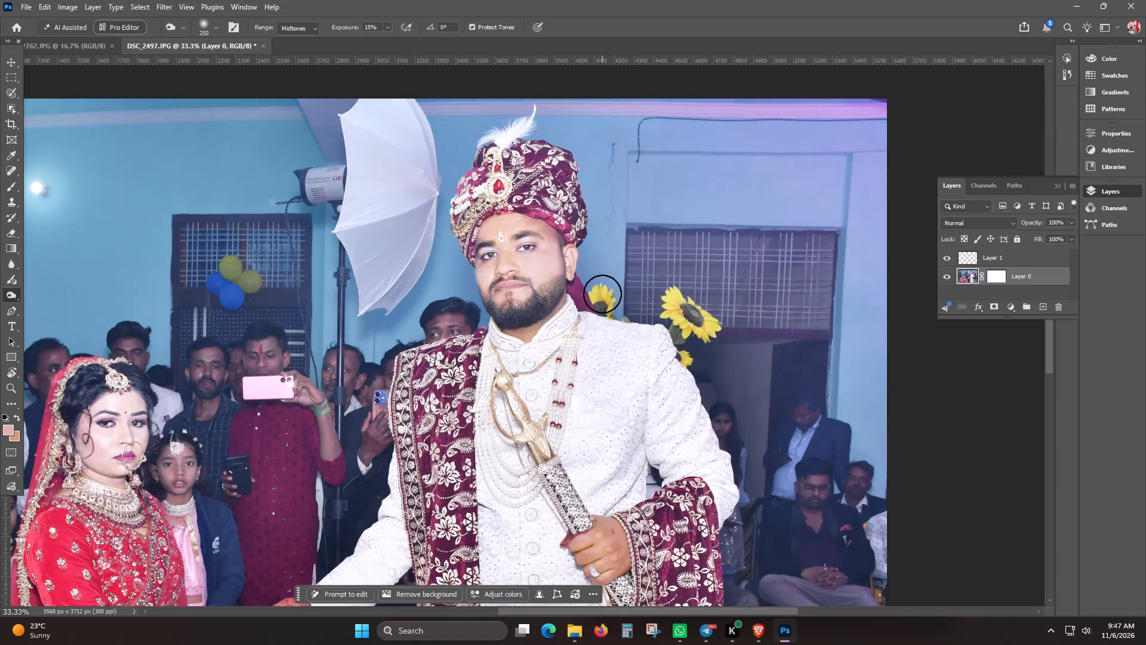
{"action": "scroll", "coordinate": [595, 294], "scroll_direction": "down", "scroll_amount": 2}
{"action": "scroll", "coordinate": [589, 295], "scroll_direction": "up", "scroll_amount": 1}
{"action": "scroll", "coordinate": [587, 295], "scroll_direction": "down", "scroll_amount": 1}
{"action": "scroll", "coordinate": [524, 323], "scroll_direction": "down", "scroll_amount": 8}
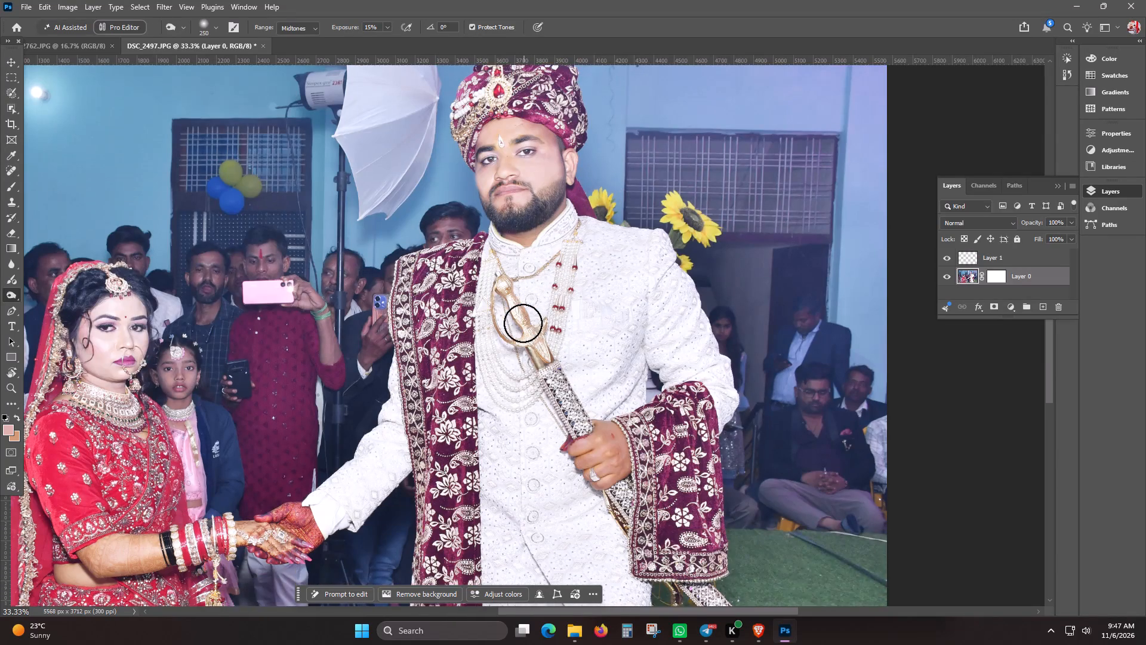
{"action": "scroll", "coordinate": [523, 323], "scroll_direction": "down", "scroll_amount": 2}
{"action": "scroll", "coordinate": [523, 323], "scroll_direction": "up", "scroll_amount": 1}
{"action": "scroll", "coordinate": [523, 323], "scroll_direction": "down", "scroll_amount": 12}
{"action": "scroll", "coordinate": [522, 323], "scroll_direction": "up", "scroll_amount": 1}
{"action": "scroll", "coordinate": [521, 323], "scroll_direction": "down", "scroll_amount": 8}
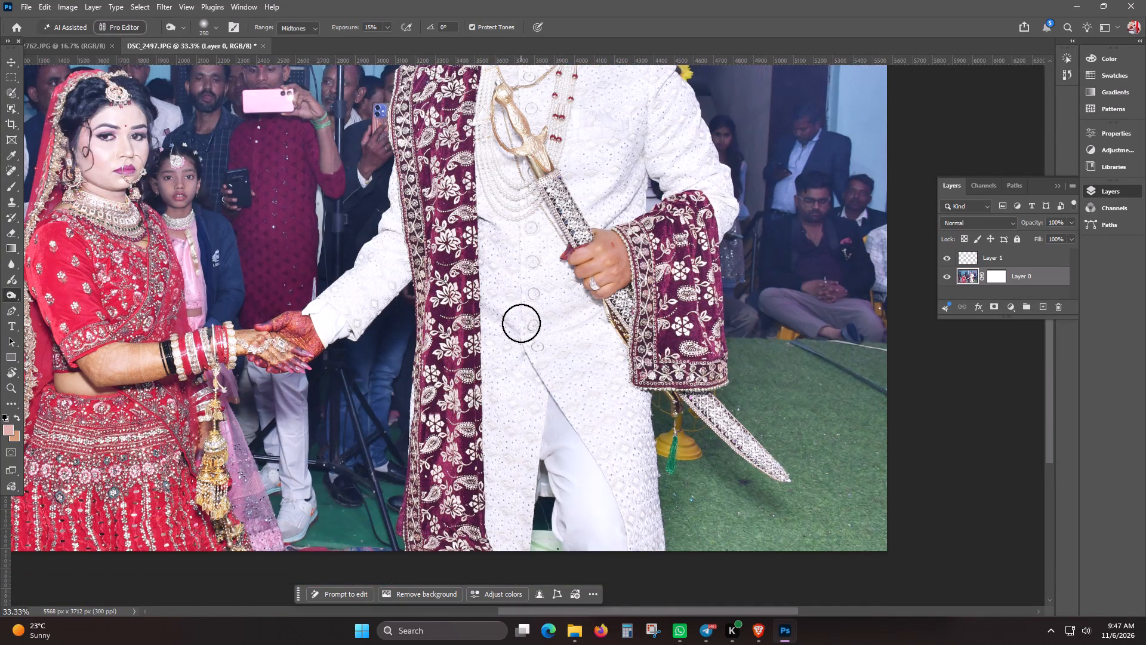
{"action": "scroll", "coordinate": [521, 323], "scroll_direction": "down", "scroll_amount": 1}
{"action": "scroll", "coordinate": [521, 323], "scroll_direction": "up", "scroll_amount": 1}
{"action": "scroll", "coordinate": [521, 323], "scroll_direction": "down", "scroll_amount": 6}
{"action": "scroll", "coordinate": [521, 323], "scroll_direction": "up", "scroll_amount": 1}
{"action": "scroll", "coordinate": [521, 323], "scroll_direction": "down", "scroll_amount": 5}
{"action": "scroll", "coordinate": [521, 323], "scroll_direction": "up", "scroll_amount": 1}
{"action": "scroll", "coordinate": [521, 323], "scroll_direction": "down", "scroll_amount": 15}
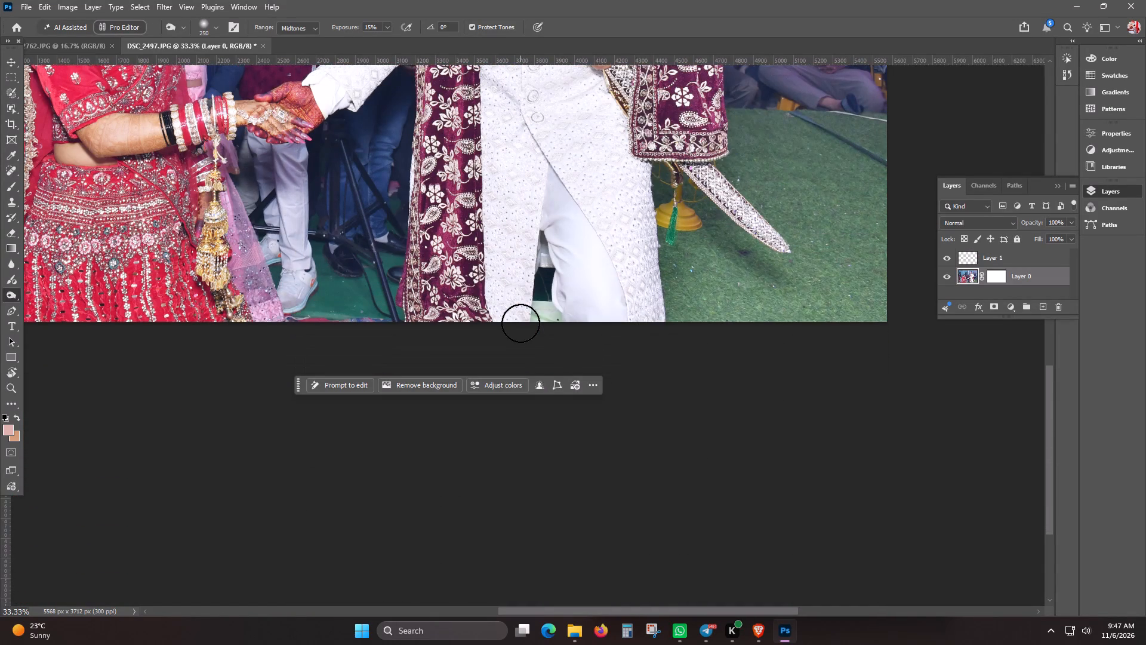
{"action": "scroll", "coordinate": [520, 323], "scroll_direction": "down", "scroll_amount": 7}
{"action": "scroll", "coordinate": [460, 331], "scroll_direction": "down", "scroll_amount": 8}
{"action": "scroll", "coordinate": [457, 336], "scroll_direction": "up", "scroll_amount": 8}
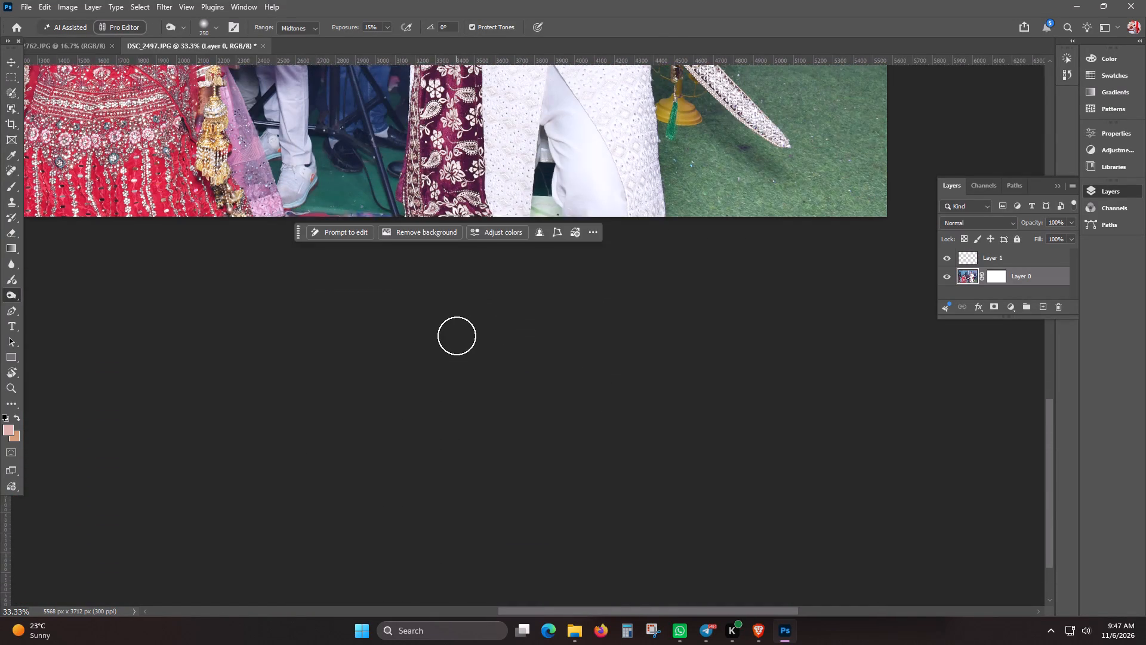
{"action": "scroll", "coordinate": [457, 336], "scroll_direction": "up", "scroll_amount": 7}
{"action": "scroll", "coordinate": [479, 363], "scroll_direction": "up", "scroll_amount": 20}
{"action": "scroll", "coordinate": [479, 363], "scroll_direction": "up", "scroll_amount": 1}
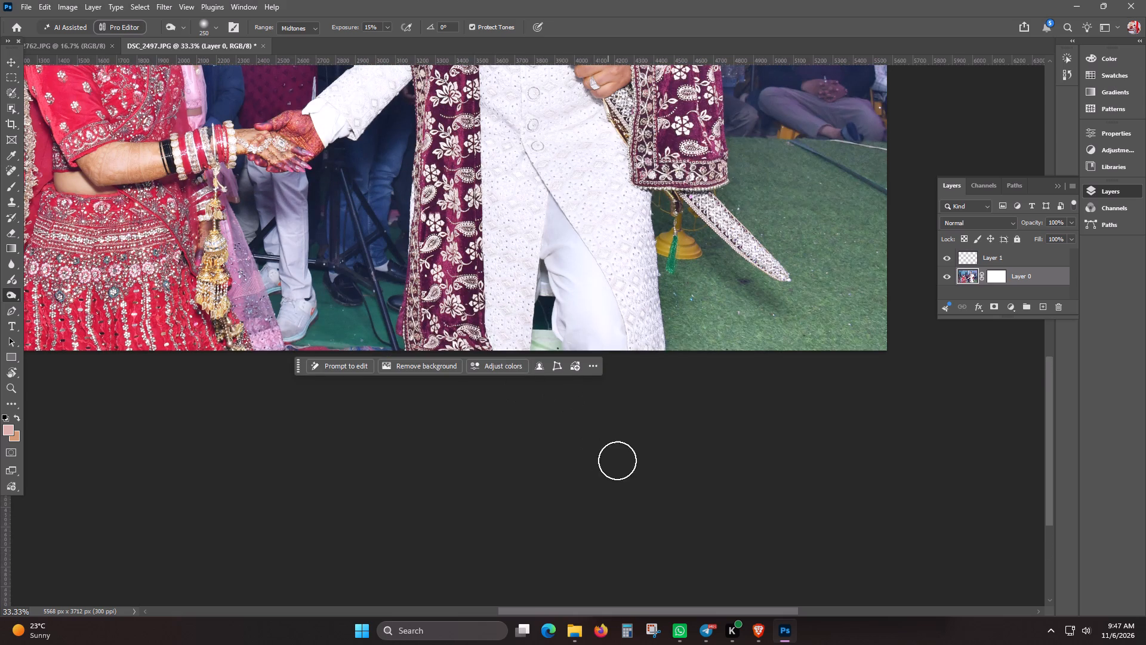
{"action": "scroll", "coordinate": [617, 460], "scroll_direction": "up", "scroll_amount": 20}
{"action": "scroll", "coordinate": [617, 460], "scroll_direction": "up", "scroll_amount": 3}
Inspect the brightening across the whole couple and on the bride's face and jewellery.
{"action": "left_click_drag", "start_coordinate": [1045, 403], "coordinate": [1051, 388]}
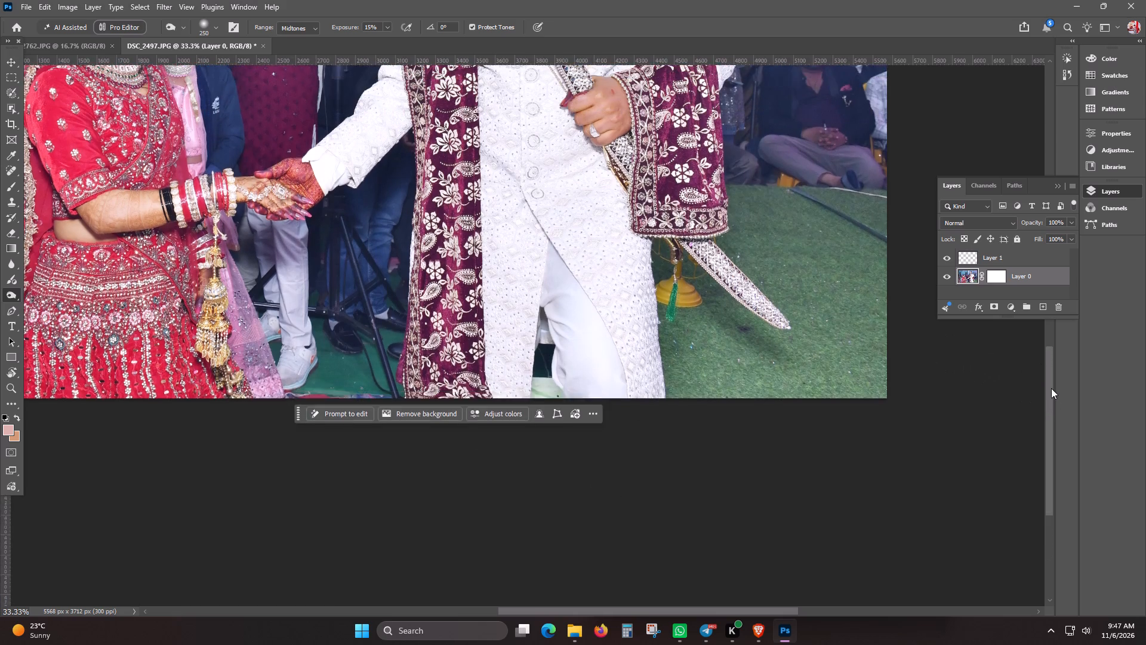
{"action": "left_click_drag", "start_coordinate": [1051, 388], "coordinate": [1070, 262]}
{"action": "scroll", "coordinate": [354, 431], "scroll_direction": "down", "scroll_amount": 1}
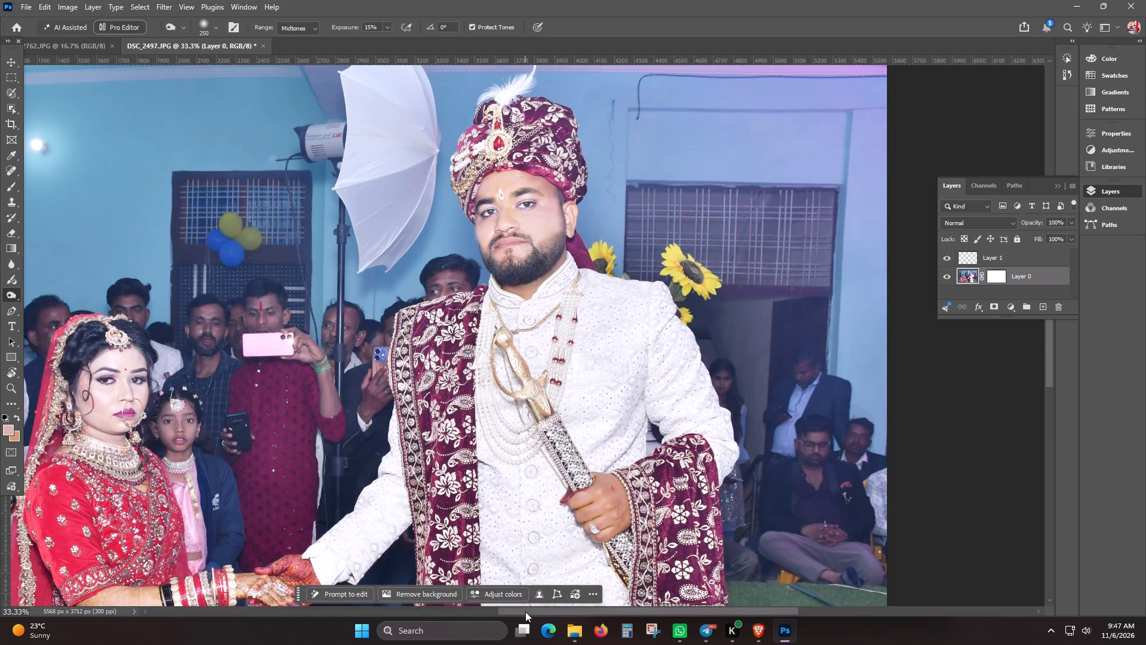
{"action": "left_click_drag", "start_coordinate": [525, 612], "coordinate": [452, 629]}
{"action": "scroll", "coordinate": [496, 537], "scroll_direction": "down", "scroll_amount": 5}
{"action": "scroll", "coordinate": [469, 475], "scroll_direction": "down", "scroll_amount": 4}
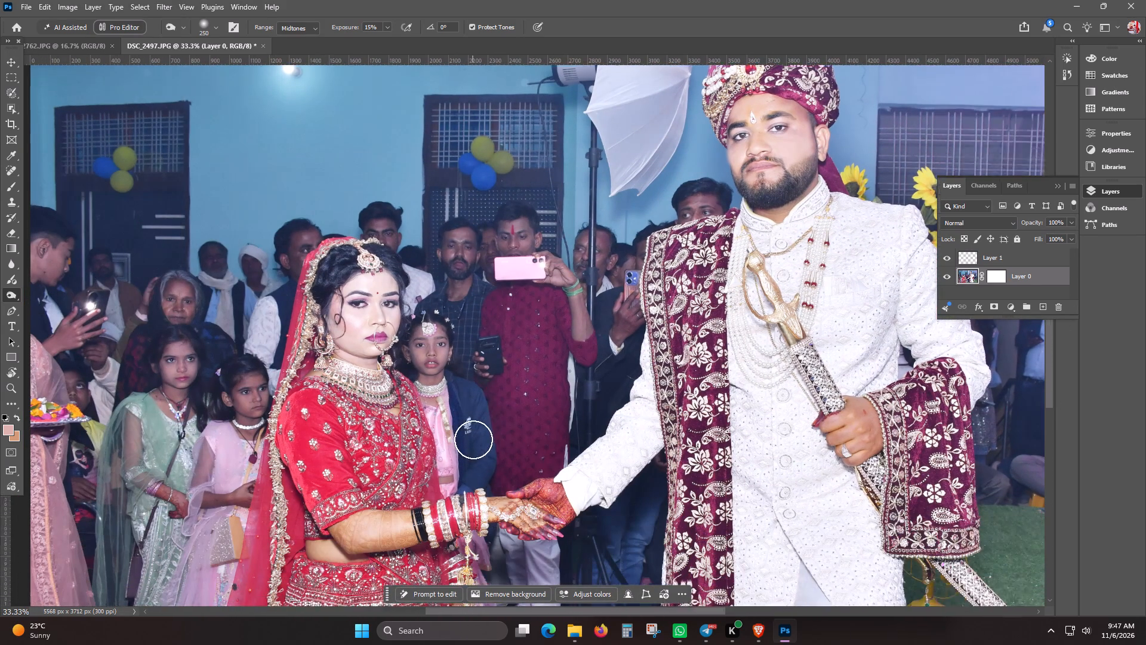
{"action": "scroll", "coordinate": [473, 440], "scroll_direction": "down", "scroll_amount": 4}
{"action": "key", "text": "ctrl+minus"}
{"action": "key", "text": "ctrl+minus"}
{"action": "key", "text": "ctrl+minus"}
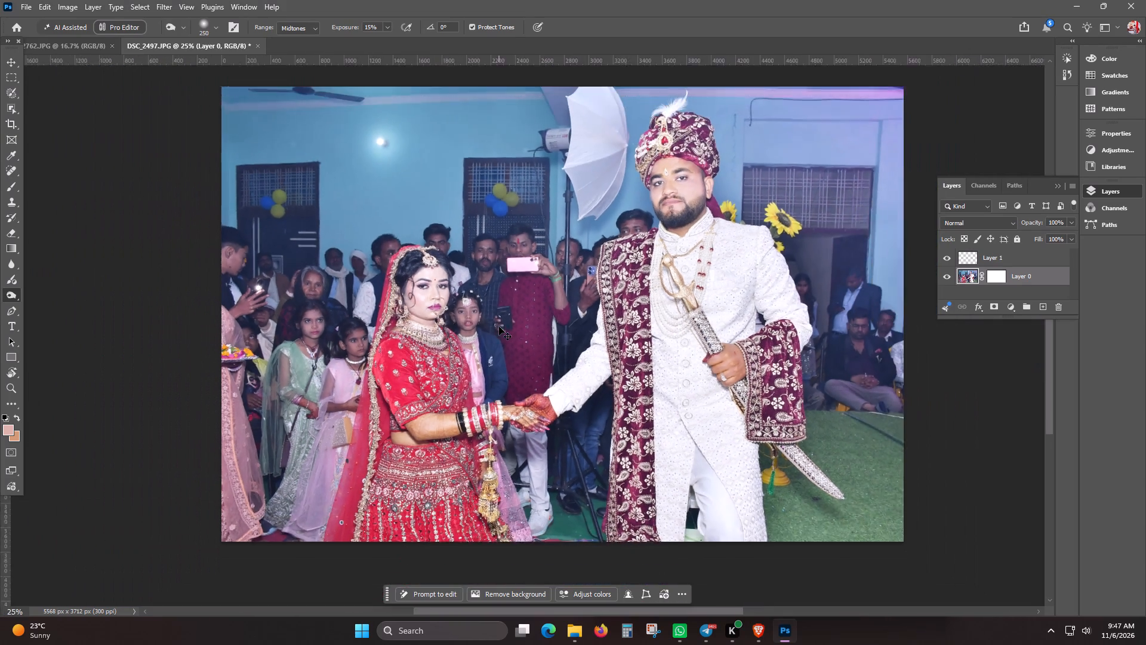
{"action": "key", "text": "ctrl+plus"}
{"action": "key", "text": "ctrl+plus"}
{"action": "key", "text": "ctrl+plus"}
{"action": "key", "text": "ctrl+plus"}
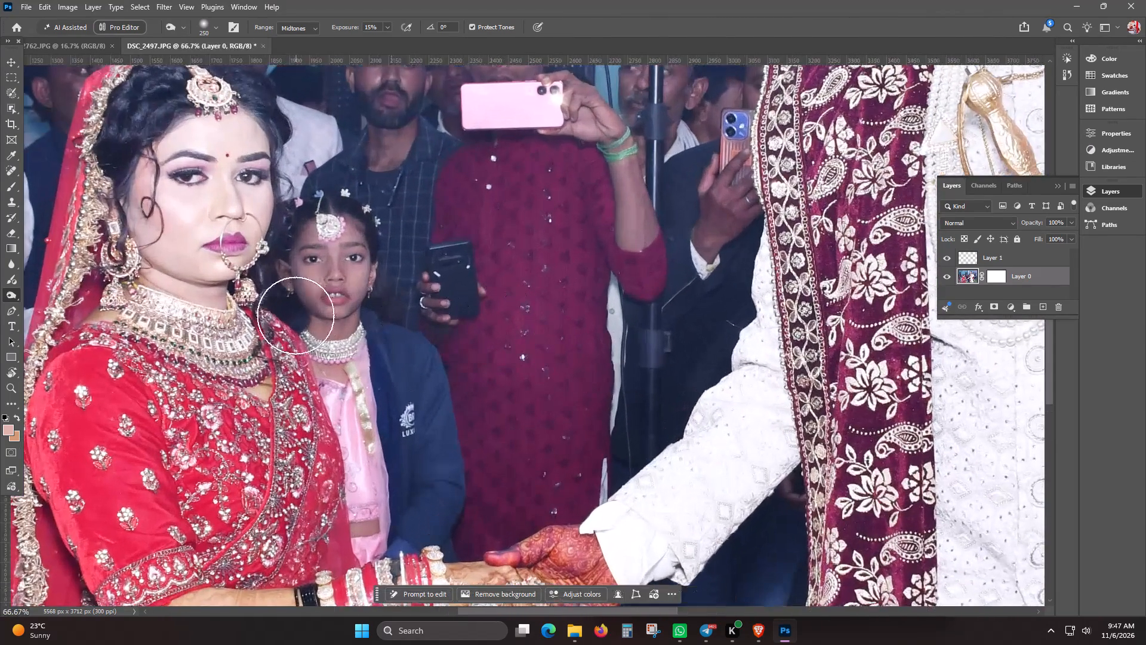
Sample the pale pink skin tone #f9e7ea from the bride's cheek as the foreground colour.
{"action": "key", "text": "ctrl+plus"}
{"action": "key", "text": "ctrl+plus"}
{"action": "left_click_drag", "start_coordinate": [590, 610], "coordinate": [535, 604]}
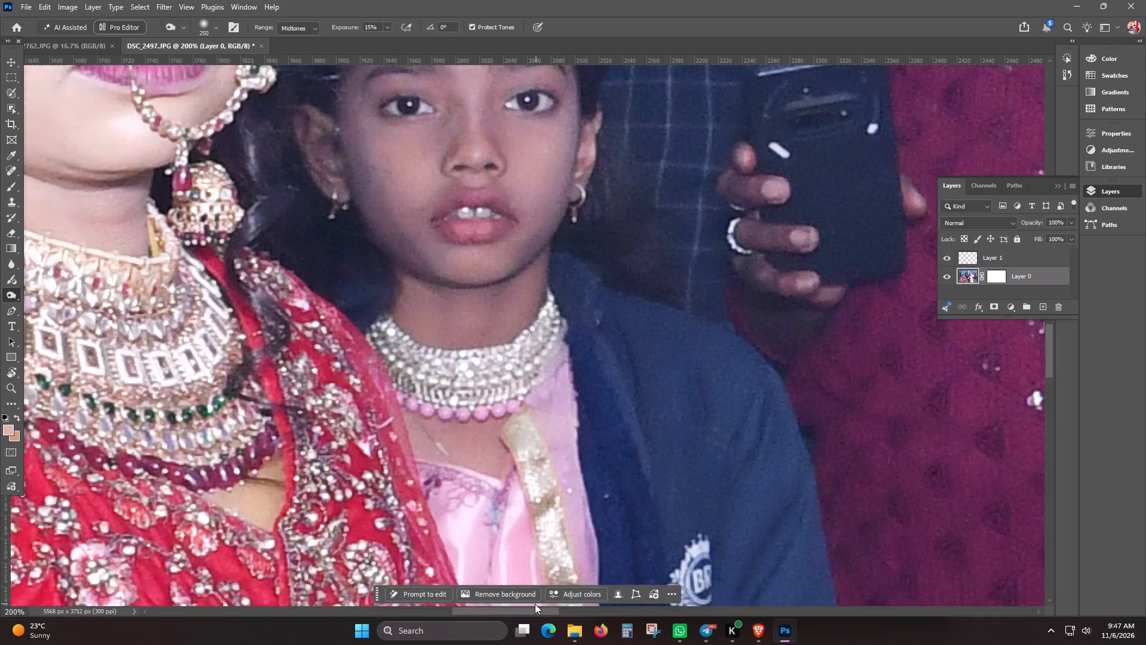
{"action": "left_click_drag", "start_coordinate": [535, 604], "coordinate": [485, 597]}
{"action": "scroll", "coordinate": [535, 439], "scroll_direction": "up", "scroll_amount": 3}
{"action": "scroll", "coordinate": [536, 438], "scroll_direction": "down", "scroll_amount": 1}
{"action": "scroll", "coordinate": [536, 438], "scroll_direction": "up", "scroll_amount": 20}
{"action": "scroll", "coordinate": [536, 438], "scroll_direction": "up", "scroll_amount": 12}
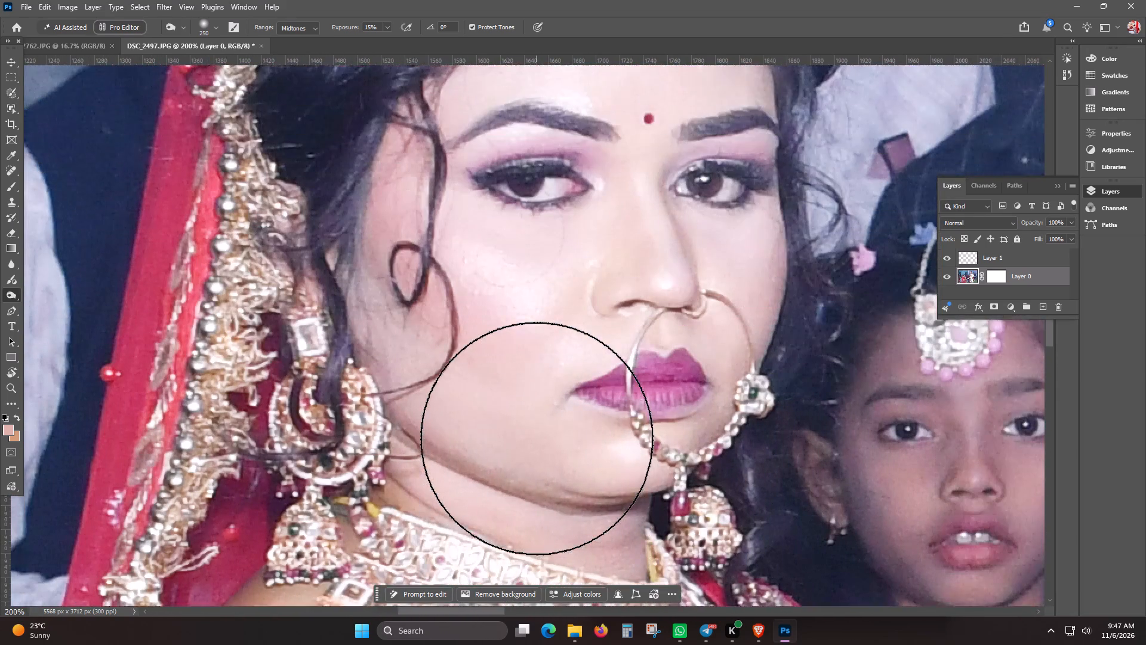
{"action": "scroll", "coordinate": [537, 438], "scroll_direction": "up", "scroll_amount": 6}
{"action": "key", "text": "ctrl+minus"}
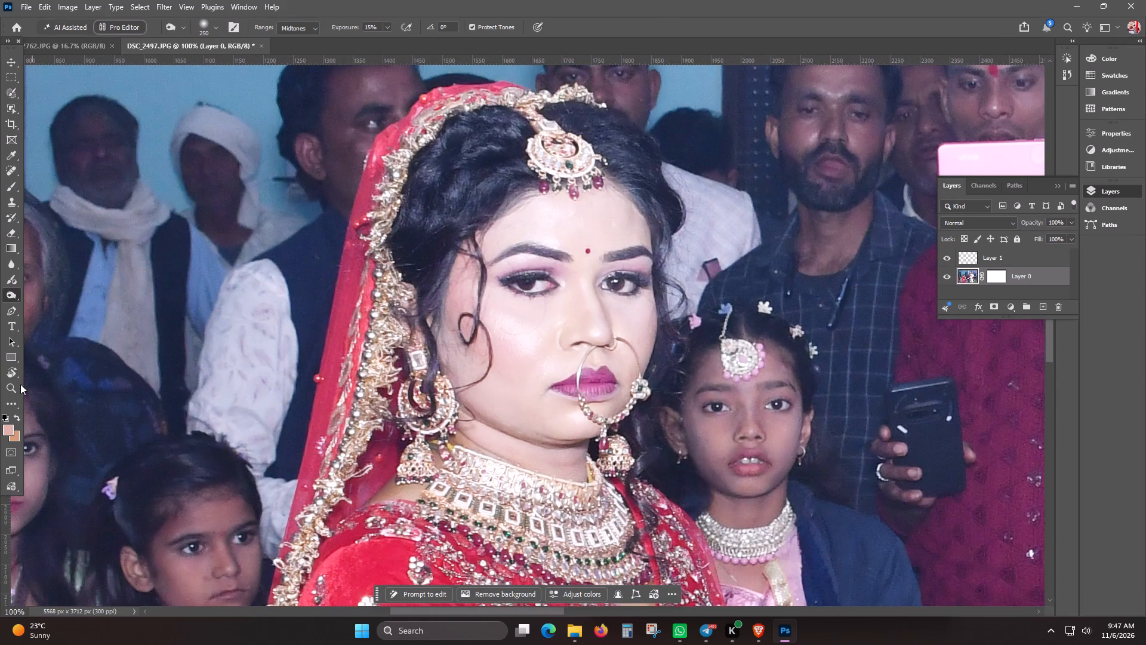
{"action": "left_click", "coordinate": [7, 428]}
{"action": "left_click", "coordinate": [532, 354]}
{"action": "left_click", "coordinate": [883, 380]}
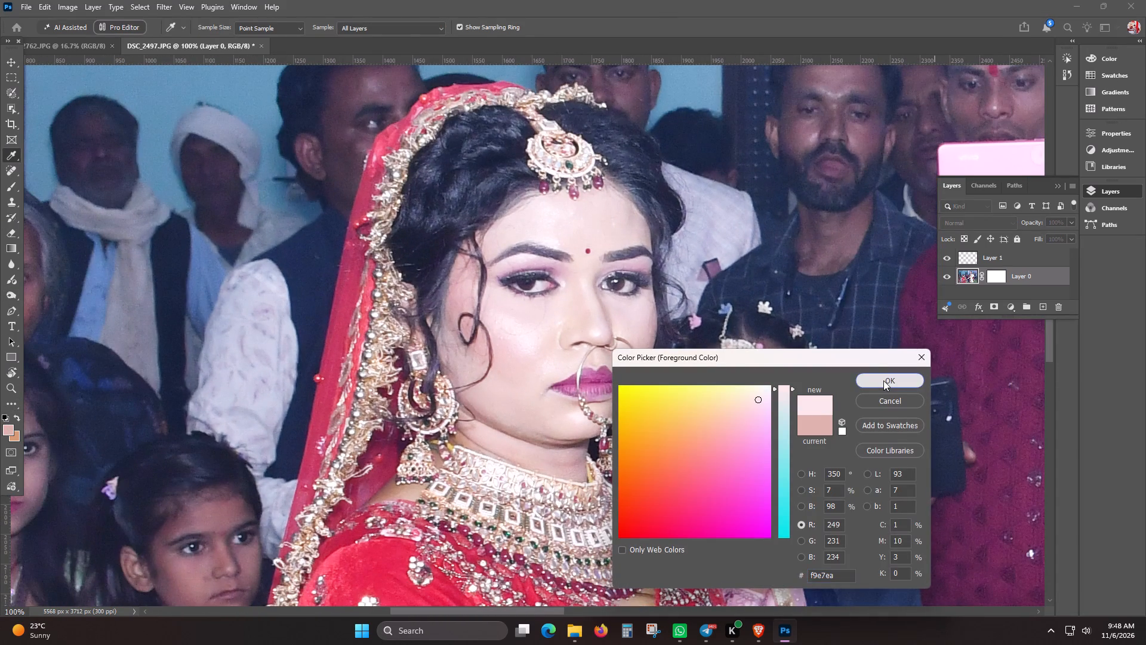
Tone the midtones of the bride's cheek beside the hair curl with short strokes, using 15% exposure and a 50 px tip.
{"action": "key", "text": "bracketleft"}
{"action": "key", "text": "bracketleft"}
{"action": "key", "text": "bracketleft"}
{"action": "key", "text": "bracketleft"}
{"action": "key", "text": "bracketleft"}
{"action": "key", "text": "bracketleft"}
{"action": "key", "text": "bracketleft"}
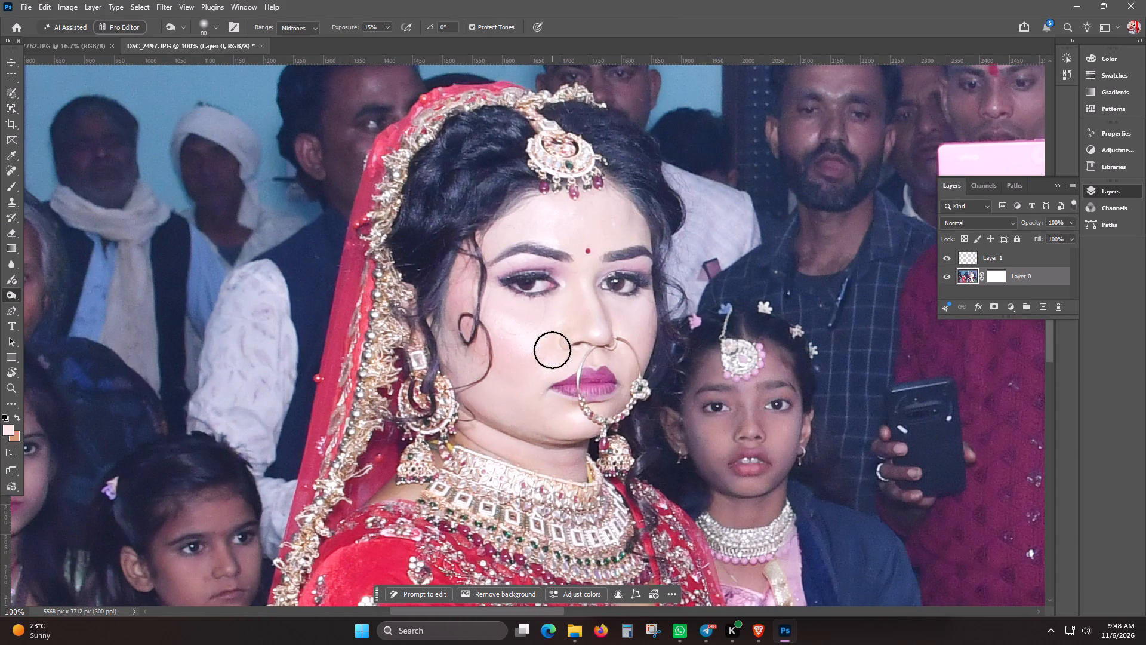
{"action": "key", "text": "bracketleft"}
{"action": "key", "text": "bracketleft"}
{"action": "key", "text": "bracketright"}
{"action": "key", "text": "bracketright"}
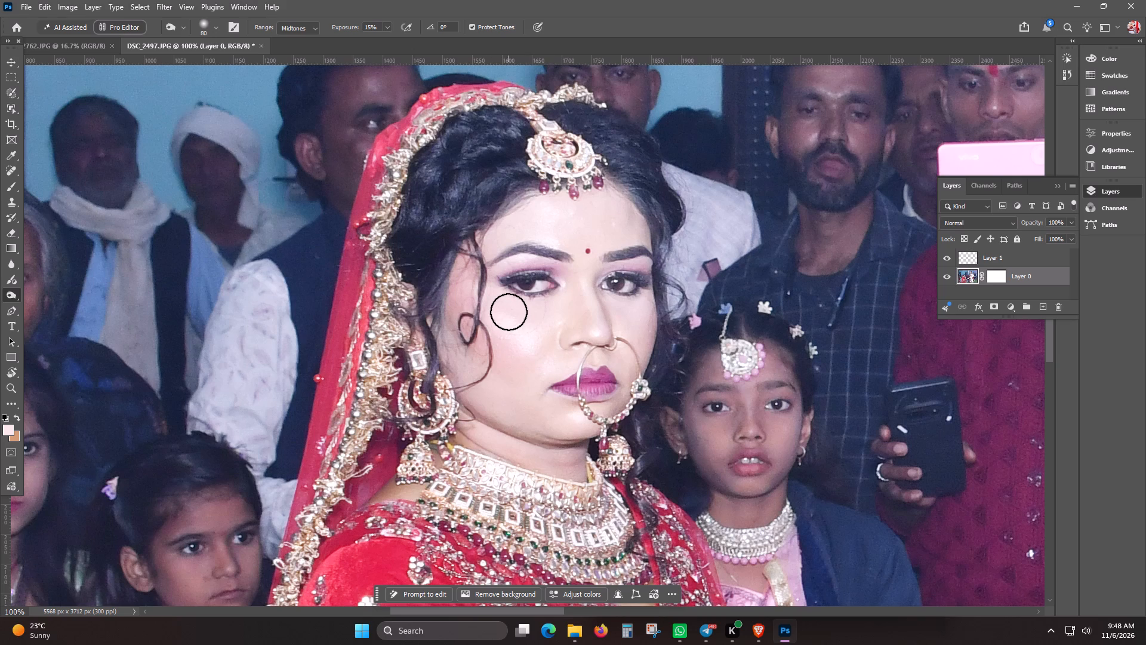
{"action": "key", "text": "bracketleft"}
{"action": "key", "text": "bracketleft"}
{"action": "key", "text": "bracketleft"}
{"action": "left_click_drag", "start_coordinate": [501, 308], "coordinate": [515, 350]}
{"action": "left_click_drag", "start_coordinate": [515, 350], "coordinate": [497, 344]}
{"action": "left_click_drag", "start_coordinate": [497, 330], "coordinate": [520, 355]}
{"action": "left_click_drag", "start_coordinate": [517, 336], "coordinate": [516, 343]}
{"action": "left_click_drag", "start_coordinate": [507, 331], "coordinate": [502, 342]}
{"action": "left_click_drag", "start_coordinate": [495, 328], "coordinate": [498, 352]}
{"action": "left_click_drag", "start_coordinate": [497, 352], "coordinate": [503, 385]}
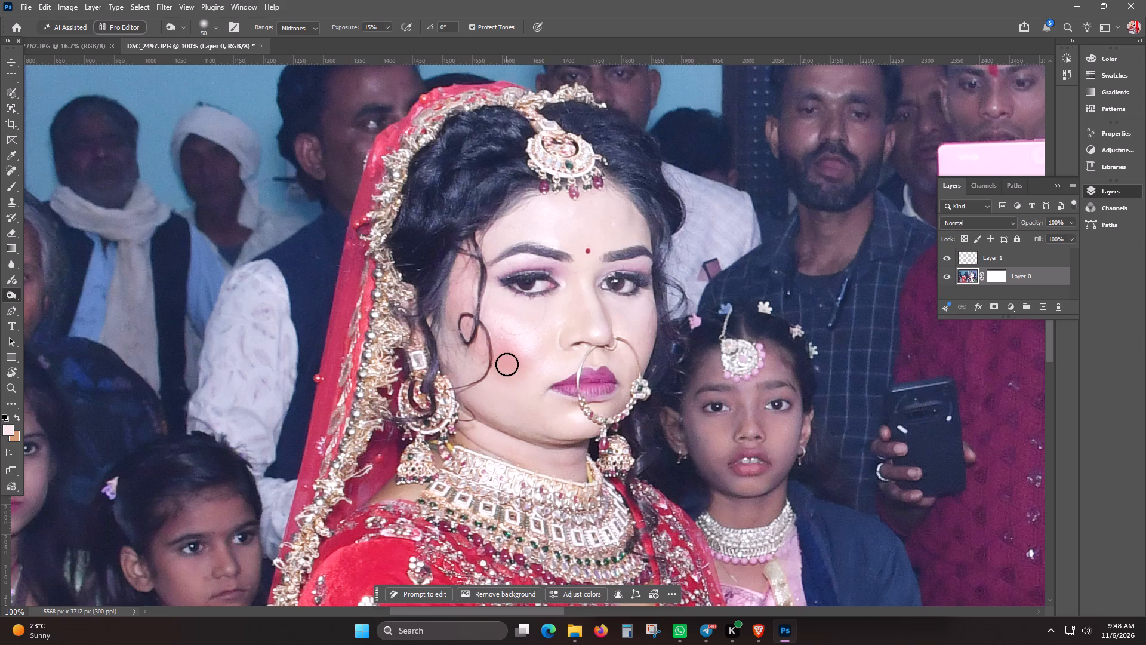
Paint the sampled pale pink over the bride's cheek, temple, jaw and chin using the Brush at about 60 px, 73% opacity and 27% flow.
{"action": "left_click_drag", "start_coordinate": [12, 193], "coordinate": [19, 201]}
{"action": "key", "text": "bracketright"}
{"action": "key", "text": "bracketright"}
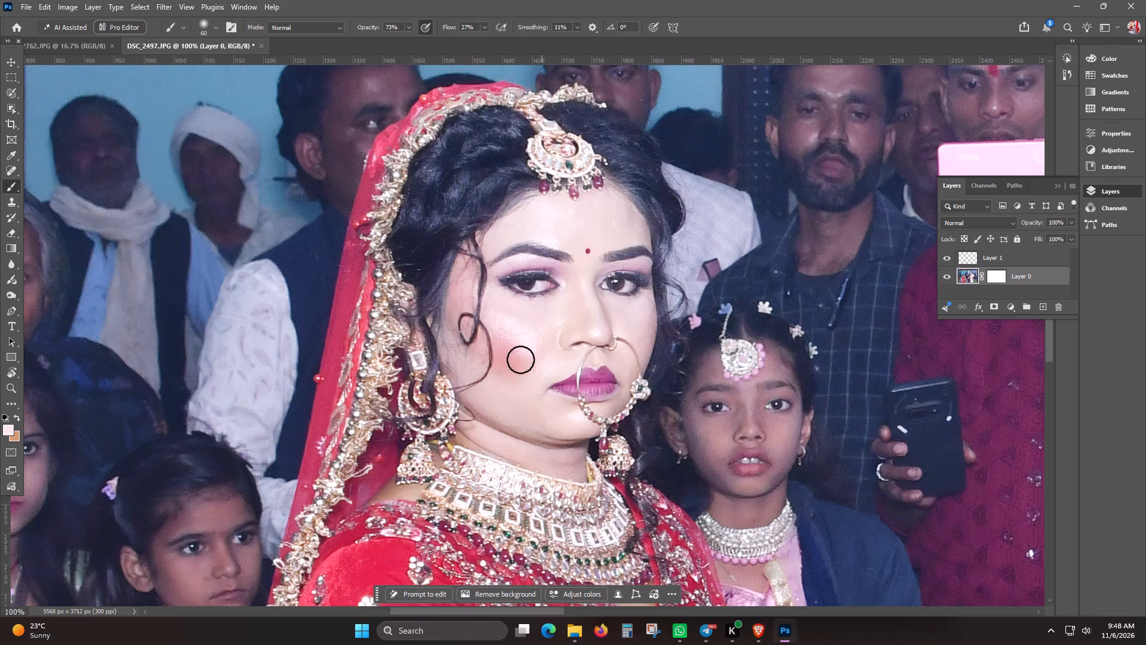
{"action": "left_click_drag", "start_coordinate": [510, 343], "coordinate": [509, 343]}
{"action": "left_click_drag", "start_coordinate": [509, 343], "coordinate": [553, 328]}
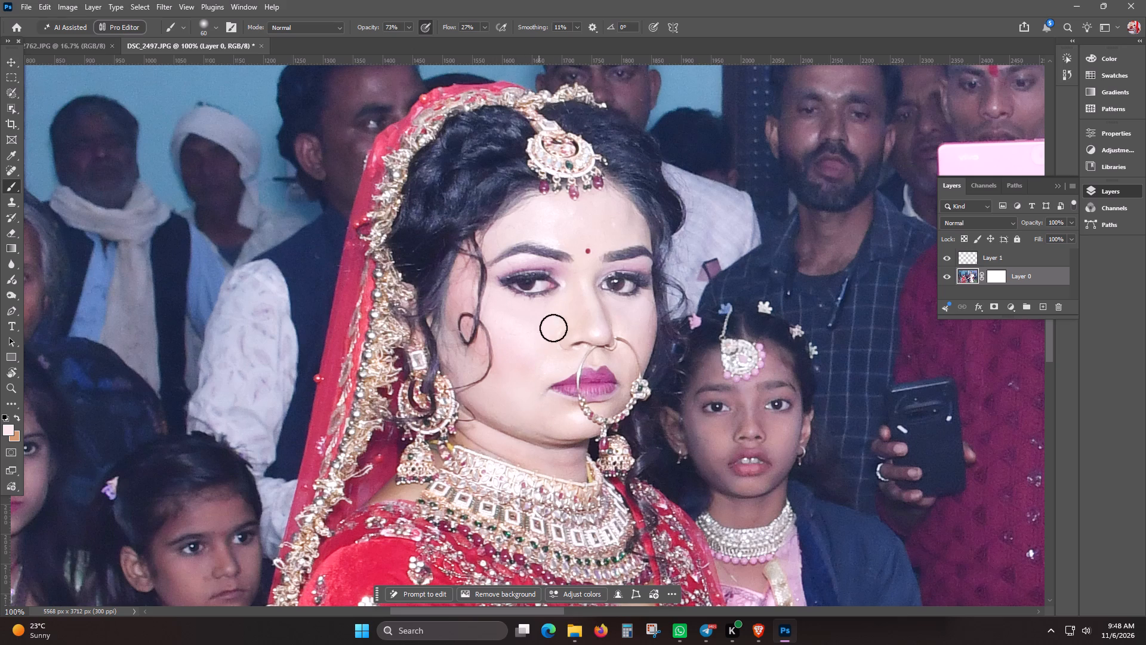
{"action": "left_click_drag", "start_coordinate": [553, 328], "coordinate": [486, 394]}
{"action": "left_click_drag", "start_coordinate": [451, 360], "coordinate": [469, 379]}
{"action": "left_click_drag", "start_coordinate": [469, 379], "coordinate": [466, 293]}
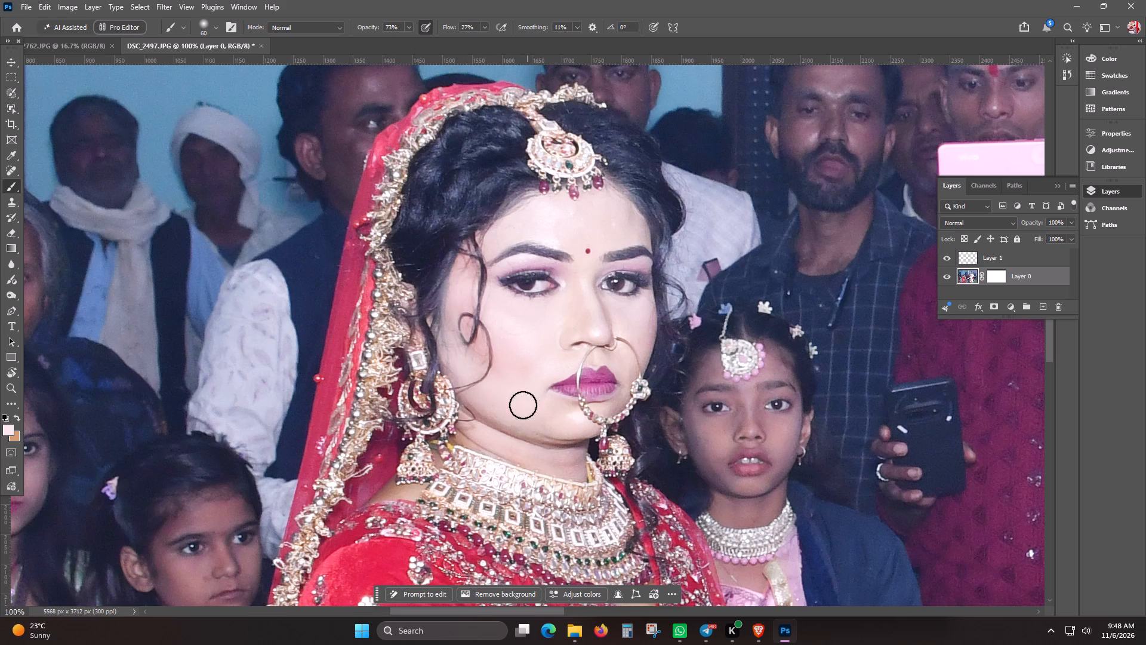
{"action": "key", "text": "bracketright"}
{"action": "left_click_drag", "start_coordinate": [571, 434], "coordinate": [576, 436]}
{"action": "key", "text": "bracketleft"}
{"action": "left_click_drag", "start_coordinate": [468, 430], "coordinate": [583, 460]}
Smooth the bride's forehead, nose bridge and far cheek with the pale pink Brush, reducing it to 35 px for the cheek's edge.
{"action": "scroll", "coordinate": [574, 459], "scroll_direction": "up", "scroll_amount": 5}
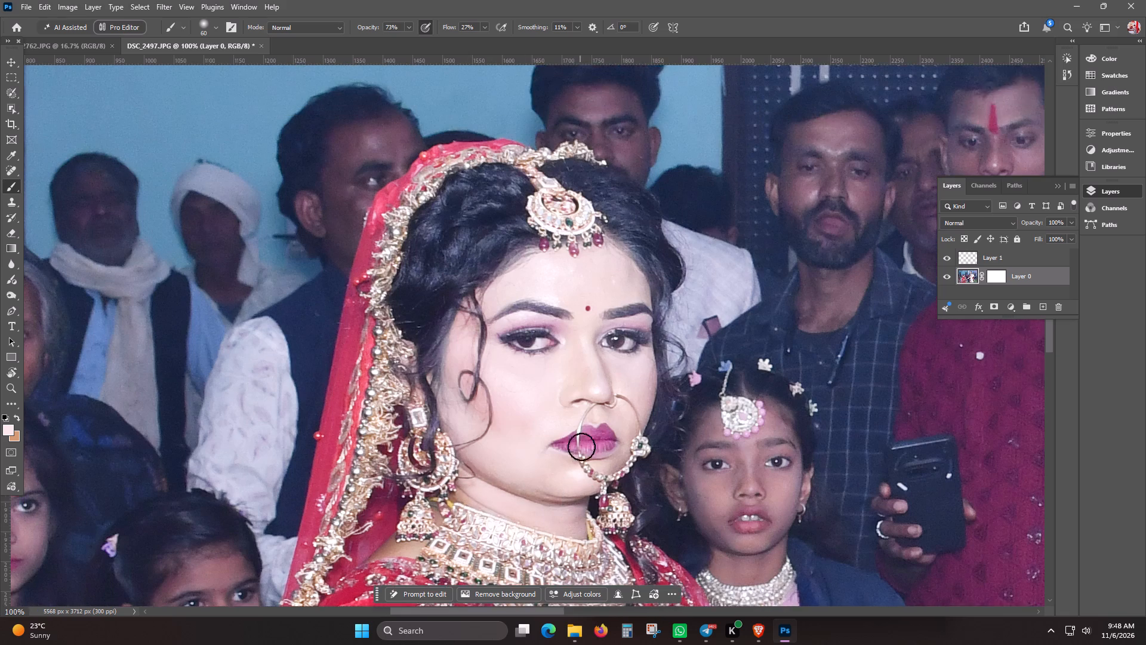
{"action": "scroll", "coordinate": [581, 447], "scroll_direction": "up", "scroll_amount": 6}
{"action": "left_click_drag", "start_coordinate": [522, 332], "coordinate": [583, 385]}
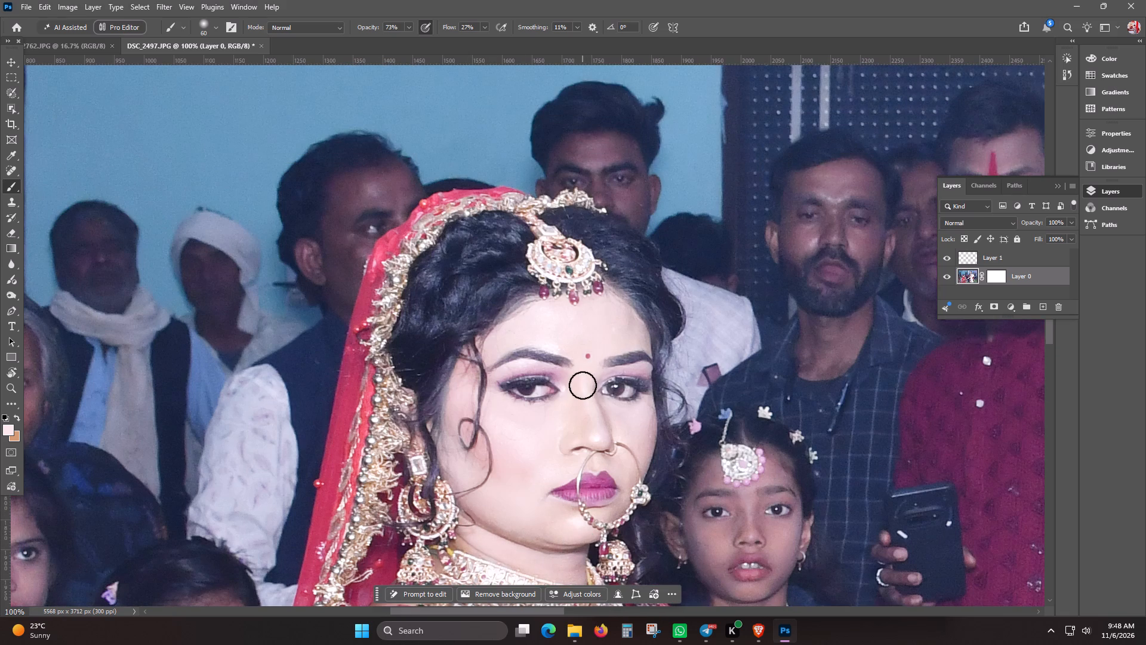
{"action": "left_click_drag", "start_coordinate": [583, 385], "coordinate": [586, 397]}
{"action": "key", "text": "bracketright"}
{"action": "left_click_drag", "start_coordinate": [614, 407], "coordinate": [650, 425]}
{"action": "key", "text": "bracketleft"}
{"action": "key", "text": "bracketleft"}
{"action": "key", "text": "bracketleft"}
{"action": "key", "text": "bracketleft"}
{"action": "key", "text": "bracketleft"}
{"action": "scroll", "coordinate": [650, 452], "scroll_direction": "down", "scroll_amount": 6}
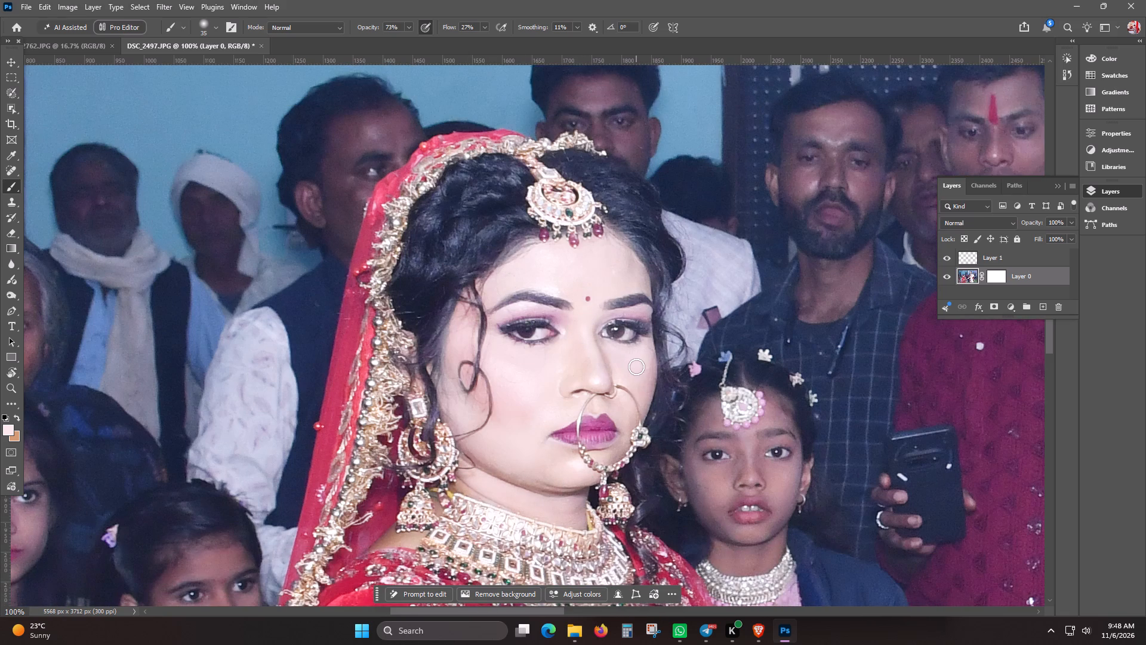
{"action": "left_click_drag", "start_coordinate": [636, 361], "coordinate": [655, 374]}
Paint the pale pink tone along the bride's jawline and neck above the necklace with a 45 px Brush.
{"action": "key", "text": "bracketright"}
{"action": "scroll", "coordinate": [652, 387], "scroll_direction": "down", "scroll_amount": 11}
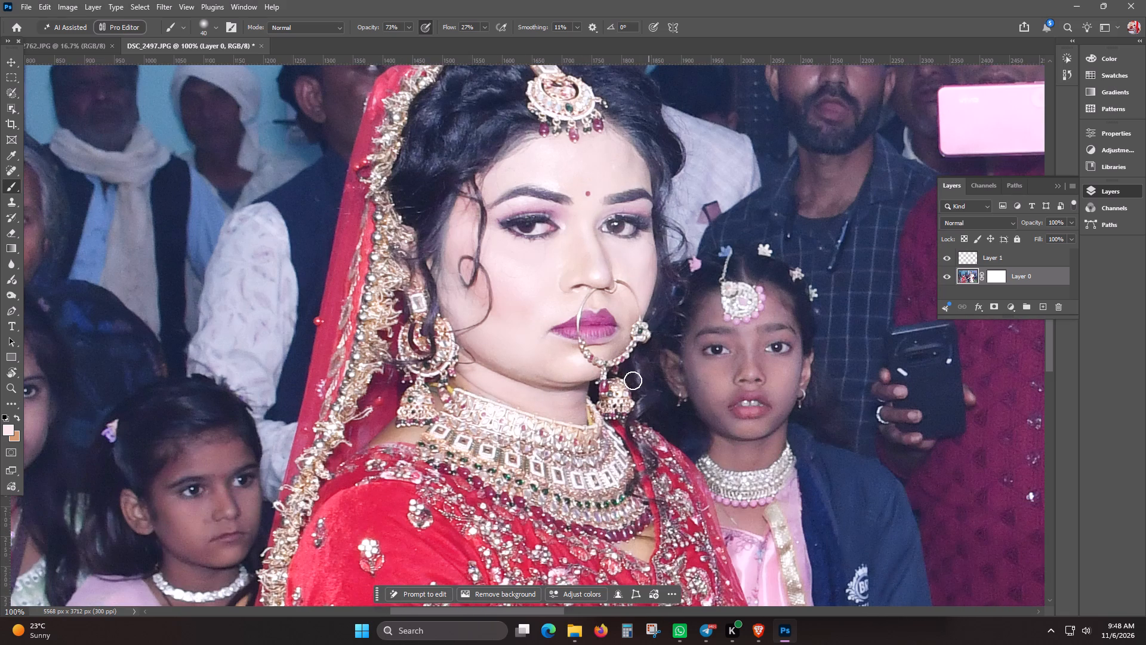
{"action": "key", "text": "bracketright"}
{"action": "left_click_drag", "start_coordinate": [509, 347], "coordinate": [469, 363]}
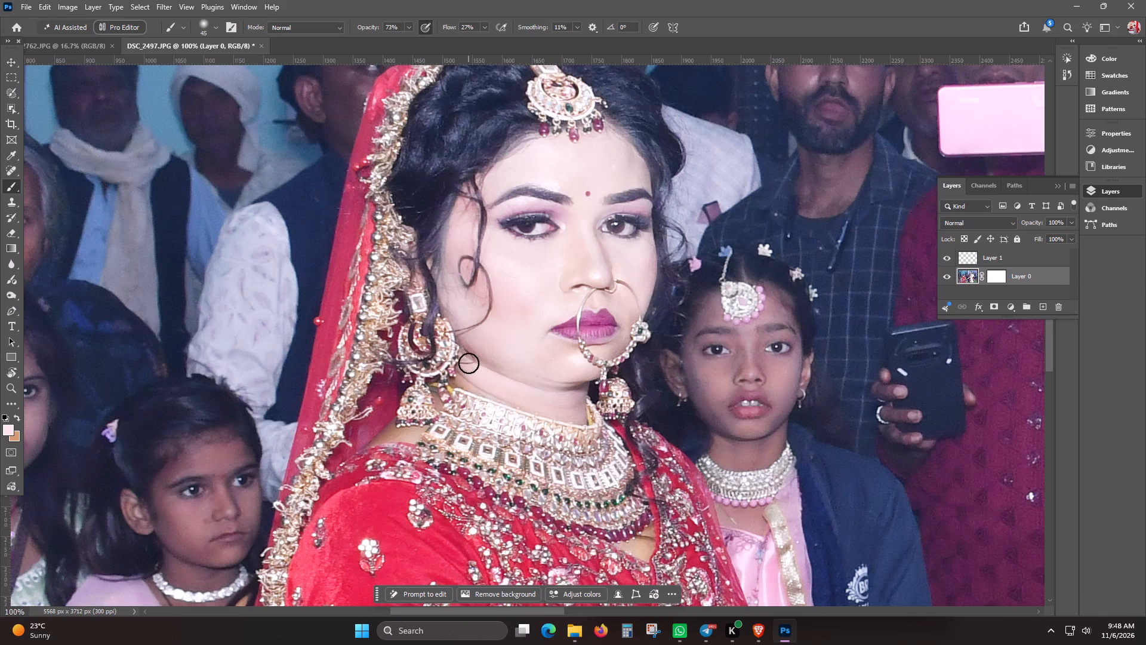
{"action": "left_click_drag", "start_coordinate": [469, 363], "coordinate": [469, 365]}
{"action": "left_click_drag", "start_coordinate": [516, 386], "coordinate": [589, 385]}
Examine the bride's retouched face at close range and against the surrounding guests at lower magnifications.
{"action": "scroll", "coordinate": [589, 385], "scroll_direction": "down", "scroll_amount": 7}
{"action": "scroll", "coordinate": [589, 381], "scroll_direction": "up", "scroll_amount": 10}
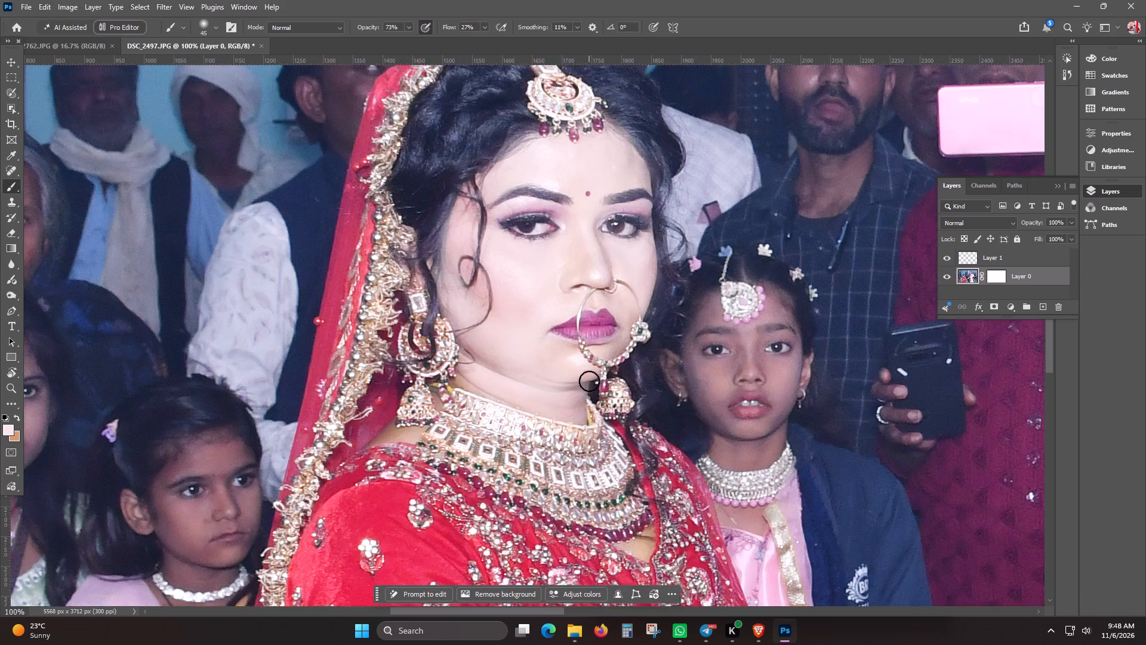
{"action": "scroll", "coordinate": [589, 381], "scroll_direction": "up", "scroll_amount": 2}
{"action": "type", "text": "++"}
{"action": "key", "text": "ctrl+plus"}
{"action": "key", "text": "ctrl+plus"}
{"action": "key", "text": "ctrl+minus"}
{"action": "key", "text": "ctrl+minus"}
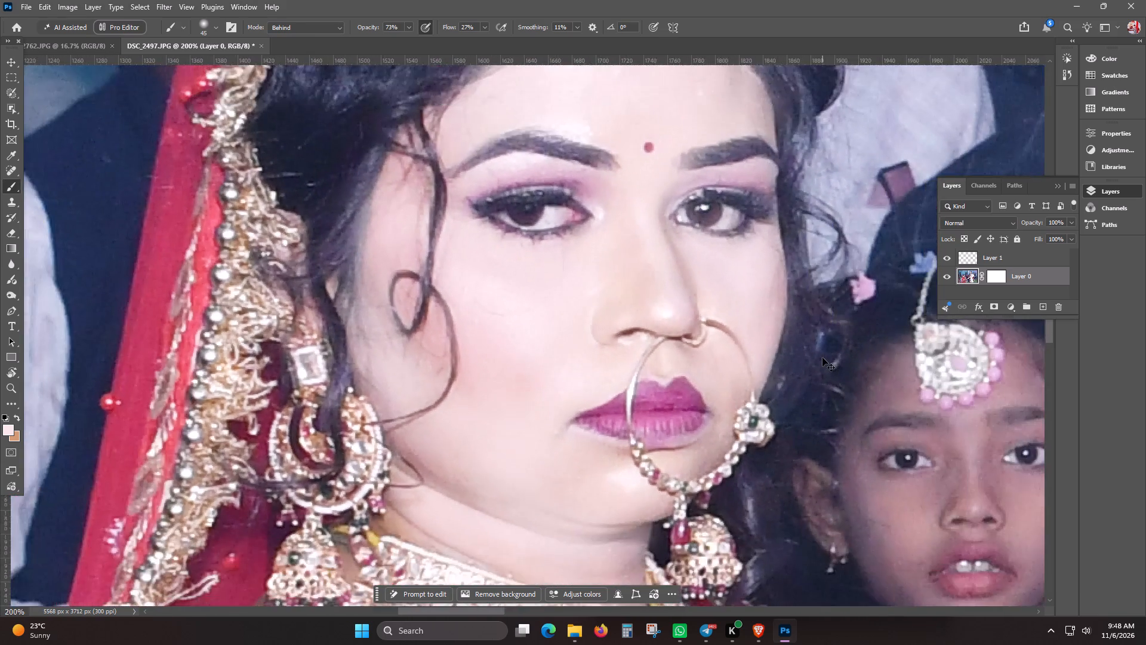
{"action": "key", "text": "ctrl+minus"}
{"action": "key", "text": "ctrl+minus"}
{"action": "key", "text": "ctrl+minus"}
{"action": "scroll", "coordinate": [822, 358], "scroll_direction": "up", "scroll_amount": 4}
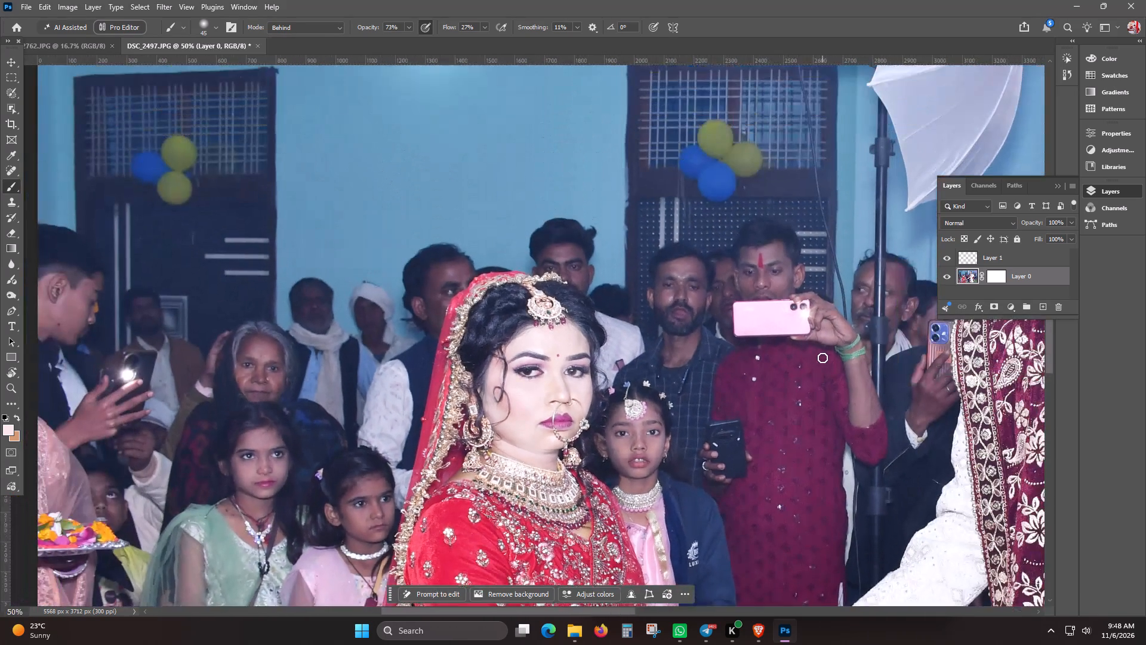
{"action": "scroll", "coordinate": [822, 358], "scroll_direction": "up", "scroll_amount": 6}
{"action": "key", "text": "ctrl+minus"}
{"action": "key", "text": "ctrl+minus"}
{"action": "key", "text": "ctrl+minus"}
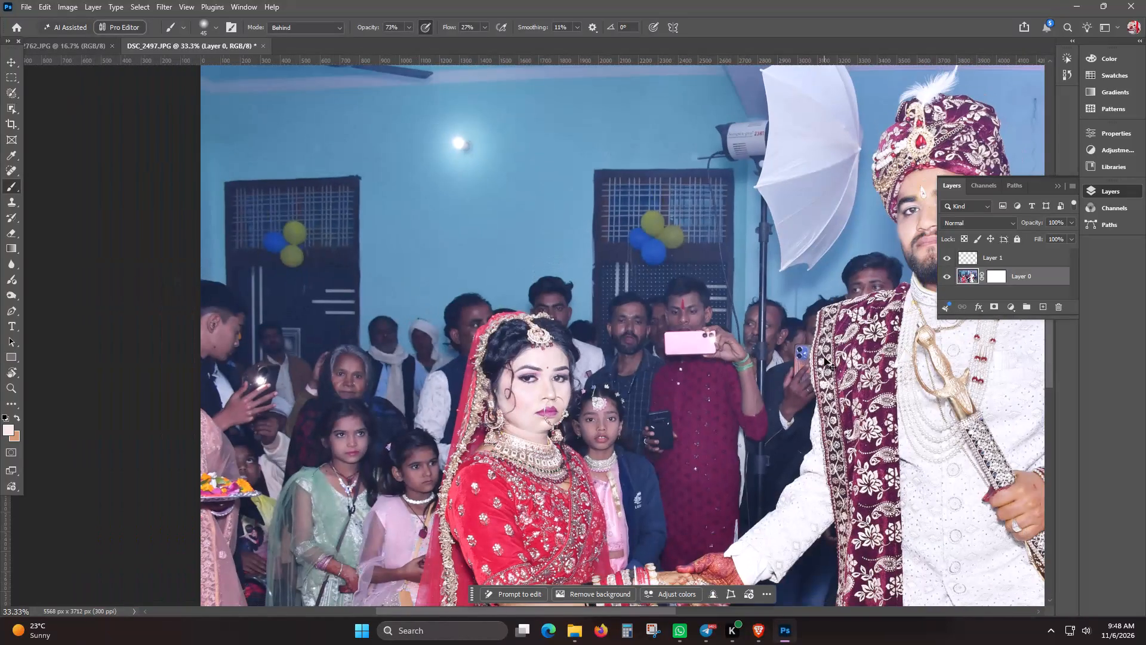
{"action": "key", "text": "ctrl+plus"}
{"action": "key", "text": "ctrl+plus"}
{"action": "key", "text": "ctrl+plus"}
Inspect the bride from her face down over the dress, bangles and joined hands to compare skin tones.
{"action": "scroll", "coordinate": [831, 358], "scroll_direction": "down", "scroll_amount": 4, "text": "ctrl"}
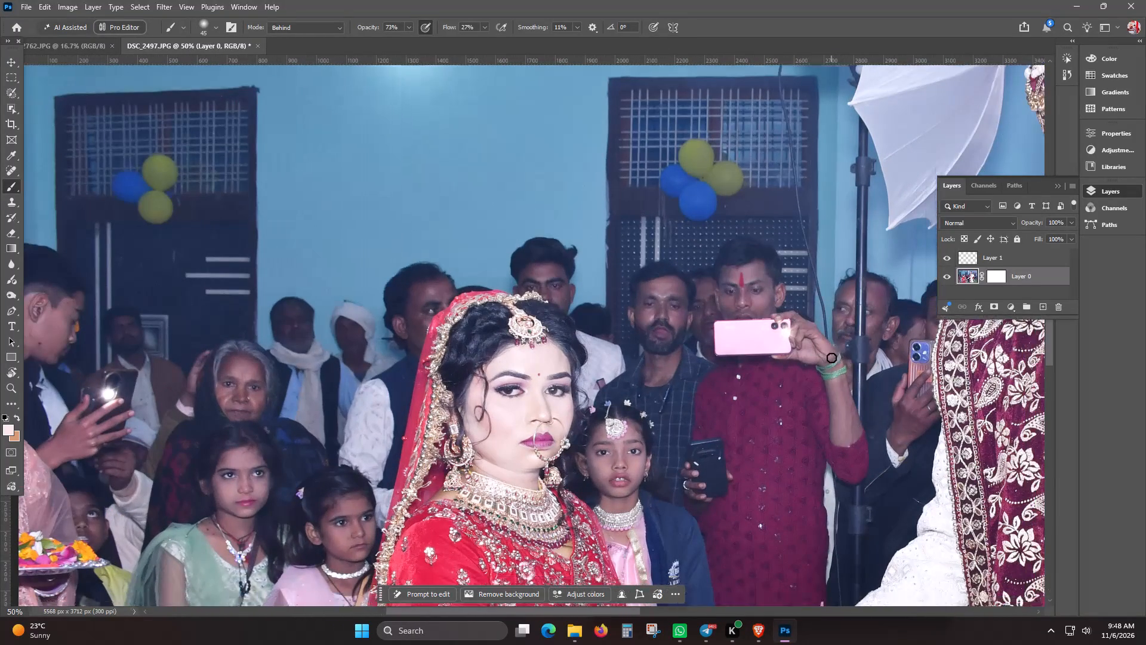
{"action": "scroll", "coordinate": [831, 358], "scroll_direction": "up", "scroll_amount": 1}
{"action": "scroll", "coordinate": [831, 358], "scroll_direction": "down", "scroll_amount": 1, "text": "ctrl"}
{"action": "scroll", "coordinate": [831, 358], "scroll_direction": "down", "scroll_amount": 6}
{"action": "scroll", "coordinate": [831, 358], "scroll_direction": "up", "scroll_amount": 2}
{"action": "scroll", "coordinate": [833, 358], "scroll_direction": "down", "scroll_amount": 1}
{"action": "scroll", "coordinate": [833, 358], "scroll_direction": "up", "scroll_amount": 1}
{"action": "scroll", "coordinate": [833, 358], "scroll_direction": "down", "scroll_amount": 1}
{"action": "scroll", "coordinate": [833, 358], "scroll_direction": "up", "scroll_amount": 1}
{"action": "scroll", "coordinate": [833, 358], "scroll_direction": "down", "scroll_amount": 7}
{"action": "scroll", "coordinate": [833, 358], "scroll_direction": "up", "scroll_amount": 1}
{"action": "scroll", "coordinate": [833, 358], "scroll_direction": "down", "scroll_amount": 12}
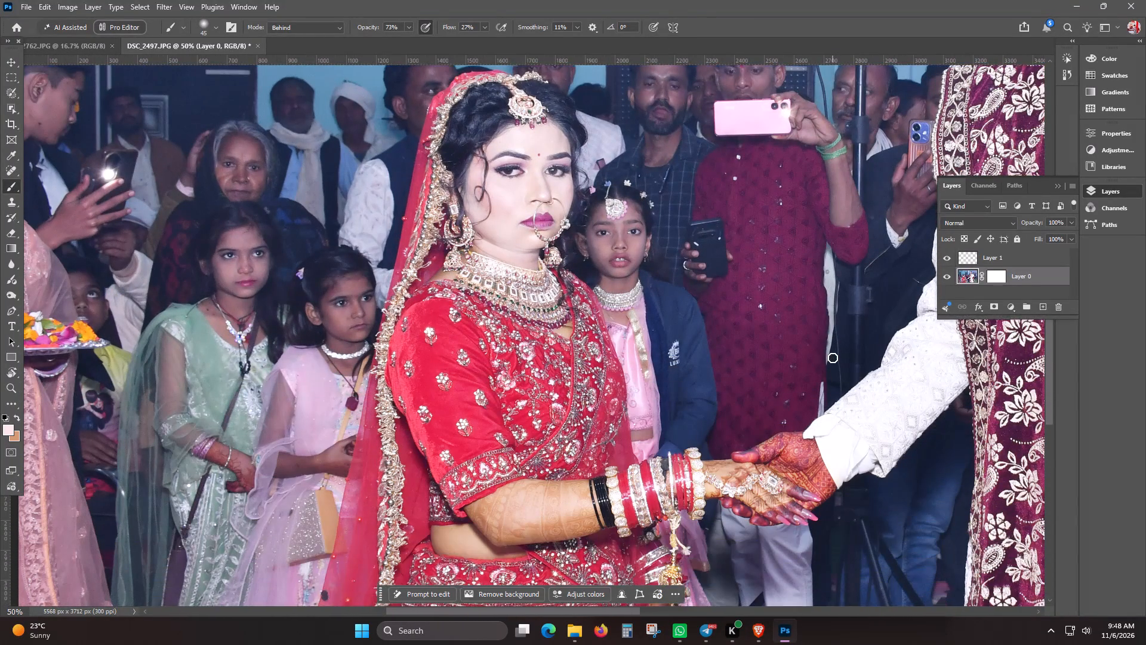
{"action": "scroll", "coordinate": [833, 358], "scroll_direction": "down", "scroll_amount": 8}
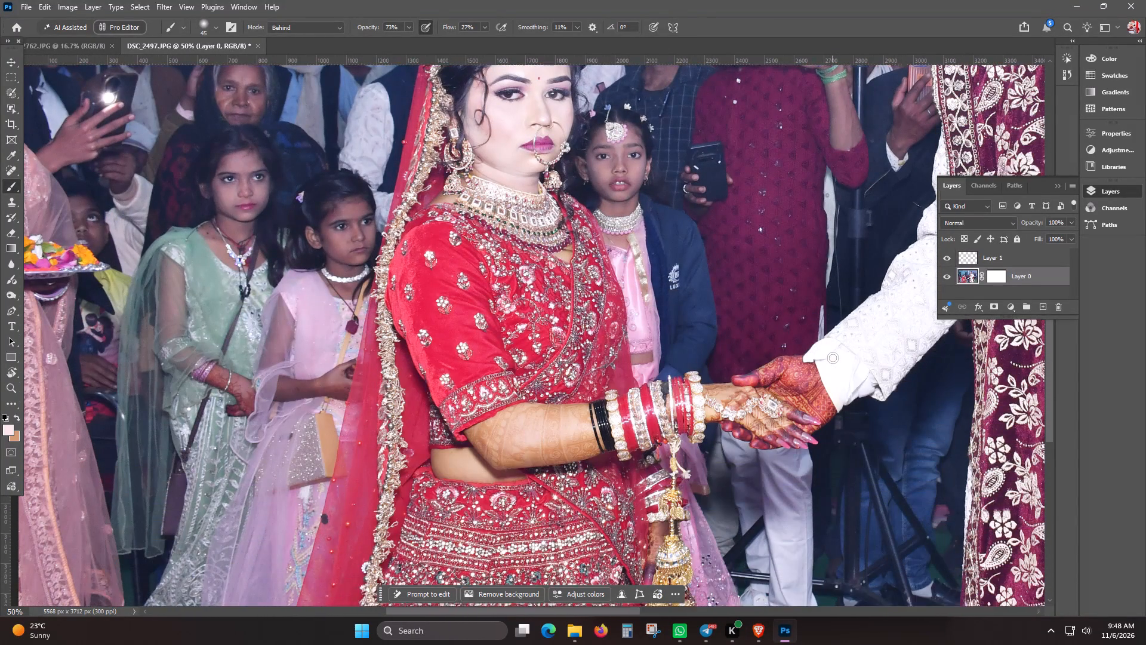
{"action": "scroll", "coordinate": [833, 358], "scroll_direction": "down", "scroll_amount": 1}
Apply the Curves automatic correction to the whole photo on Layer 0.
{"action": "key", "text": "ctrl+minus"}
{"action": "key", "text": "ctrl+minus"}
{"action": "key", "text": "ctrl+minus"}
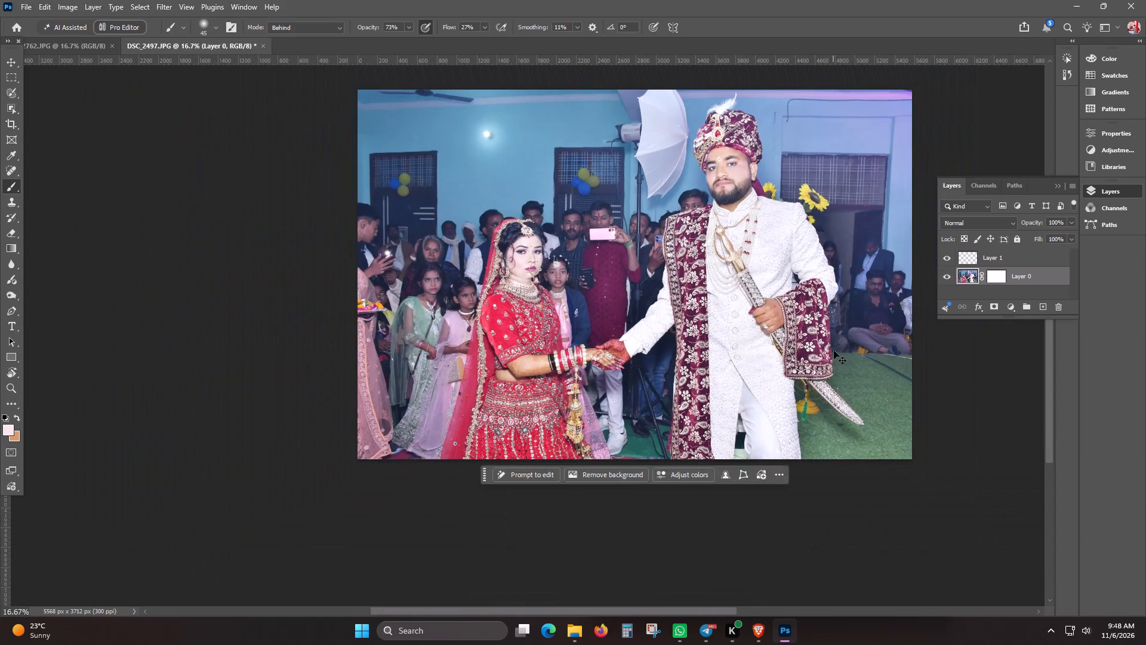
{"action": "scroll", "coordinate": [853, 351], "scroll_direction": "up", "scroll_amount": 9}
{"action": "key", "text": "ctrl+minus"}
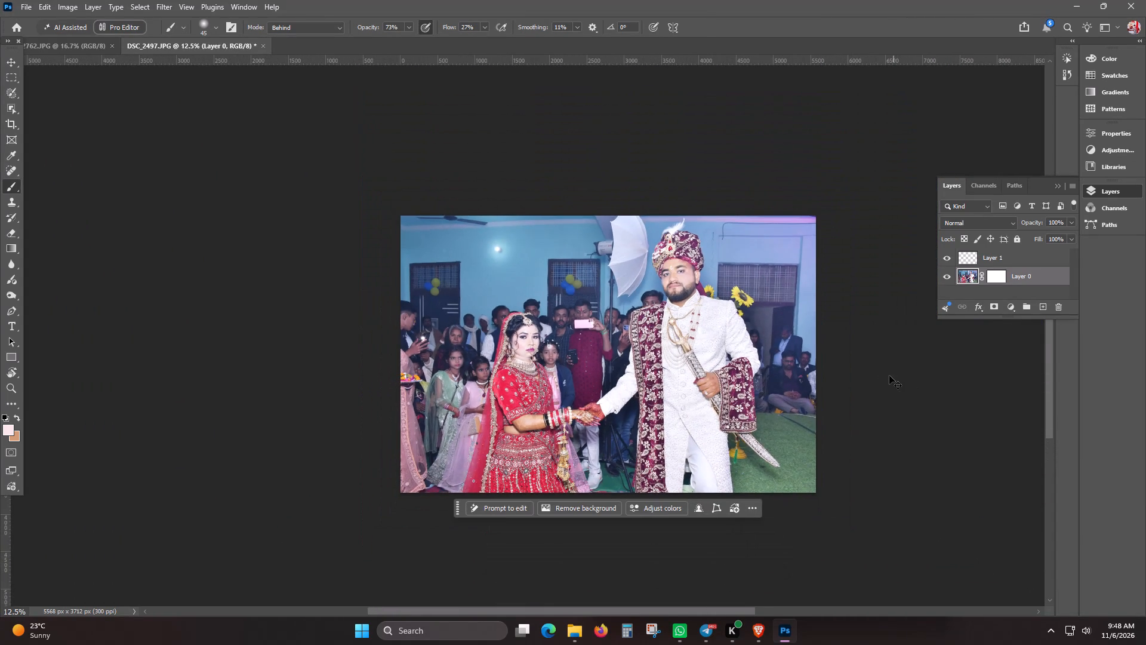
{"action": "key", "text": "ctrl+m"}
{"action": "left_click", "coordinate": [1078, 388]}
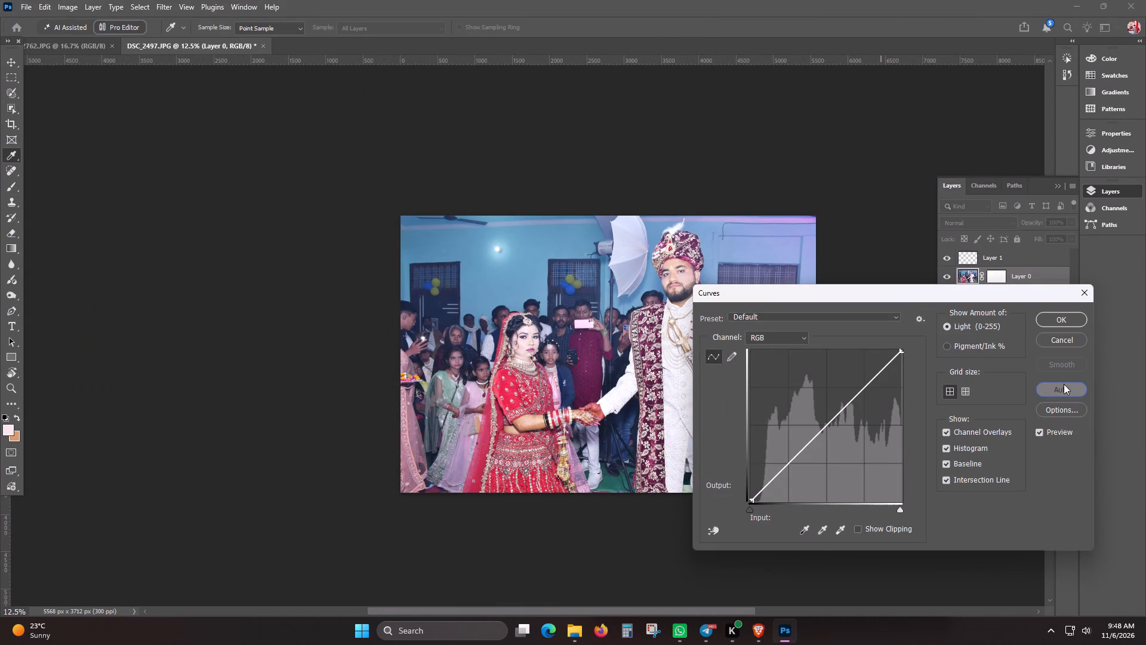
{"action": "left_click", "coordinate": [1039, 317]}
Open the Hue/Saturation adjustment for Layer 0.
{"action": "key", "text": "ctrl+plus"}
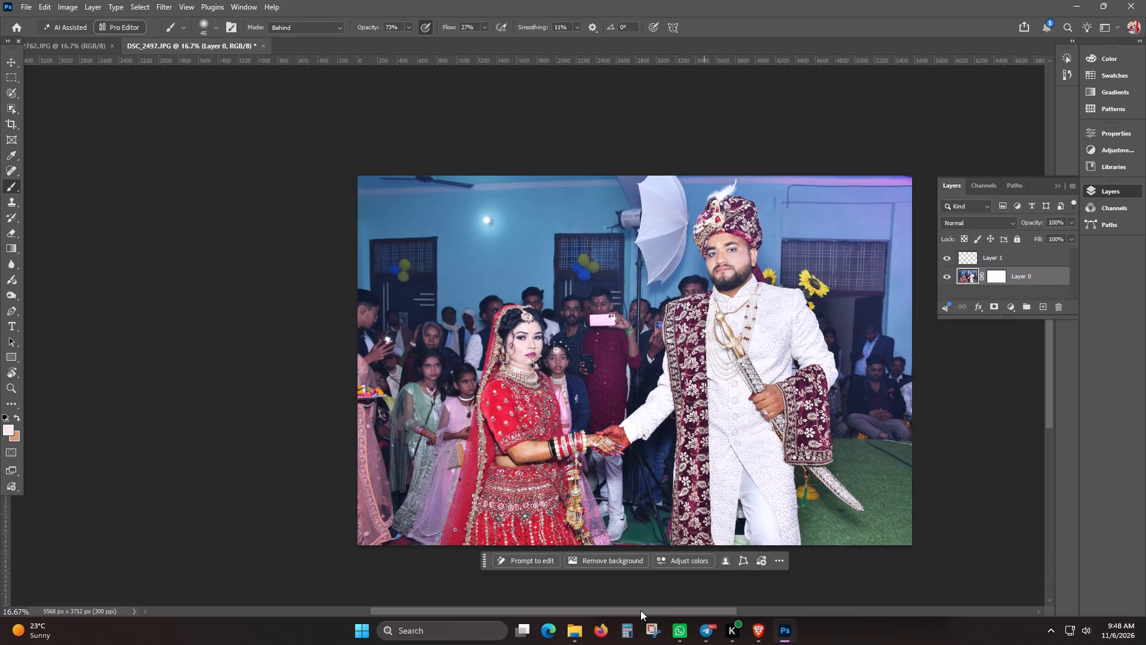
{"action": "left_click_drag", "start_coordinate": [640, 610], "coordinate": [691, 603]}
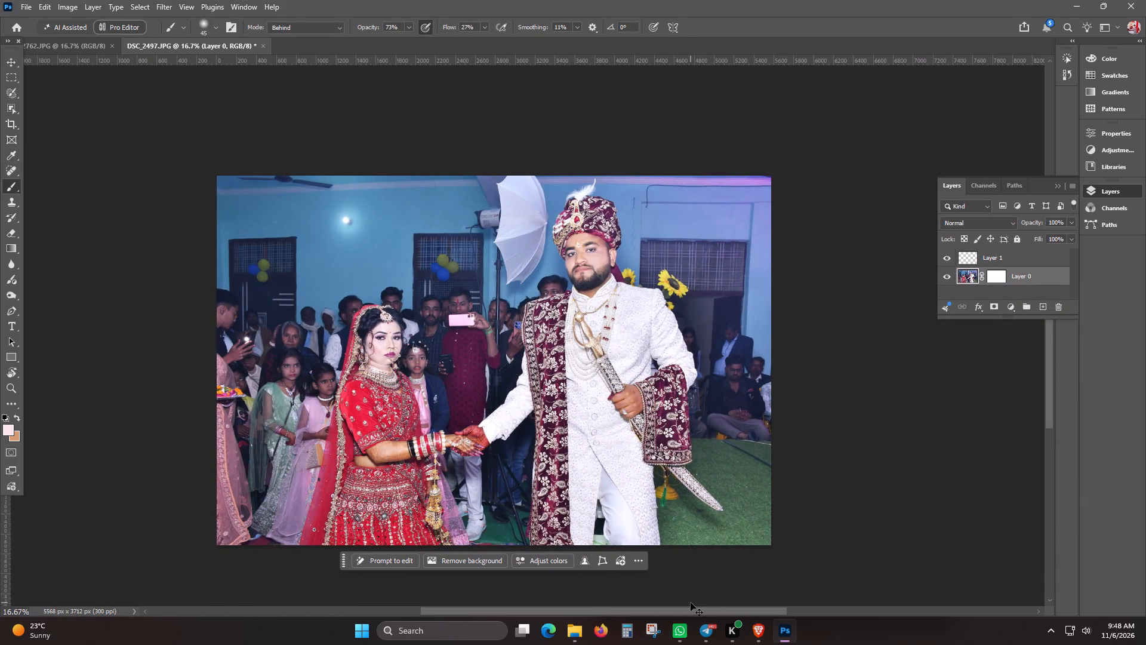
{"action": "key", "text": "ctrl+u"}
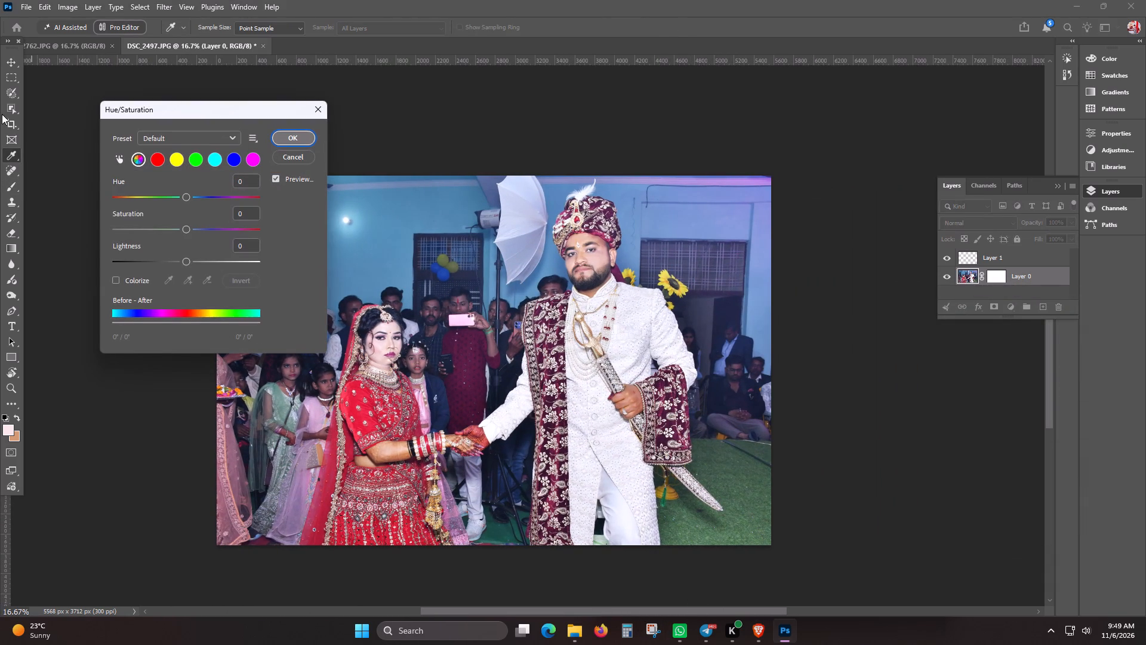
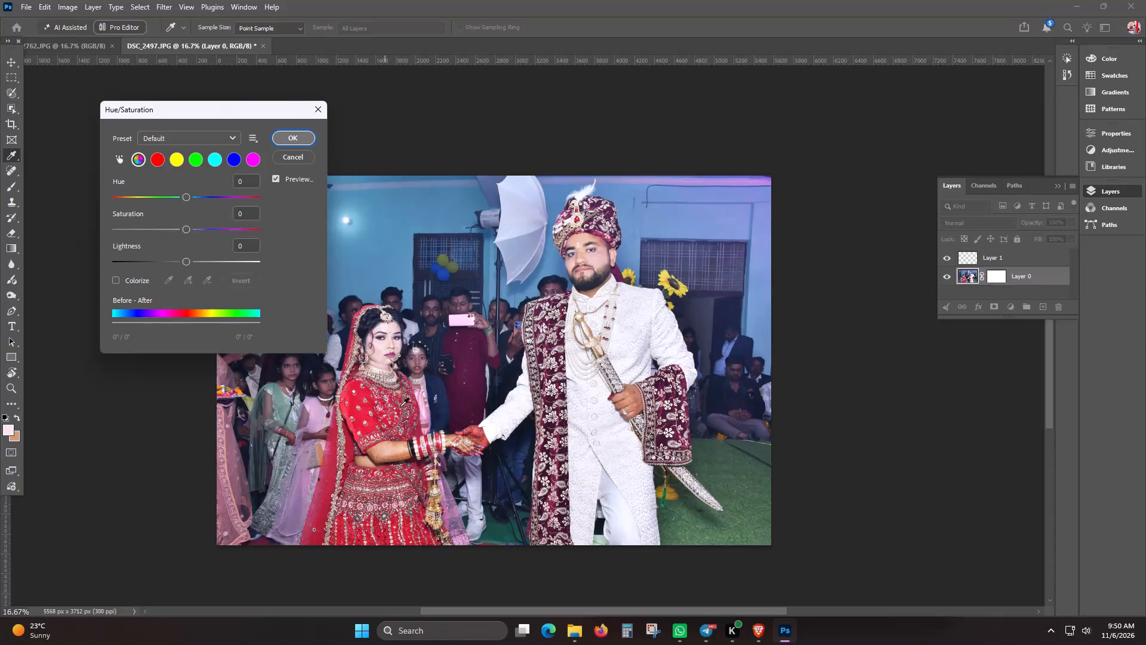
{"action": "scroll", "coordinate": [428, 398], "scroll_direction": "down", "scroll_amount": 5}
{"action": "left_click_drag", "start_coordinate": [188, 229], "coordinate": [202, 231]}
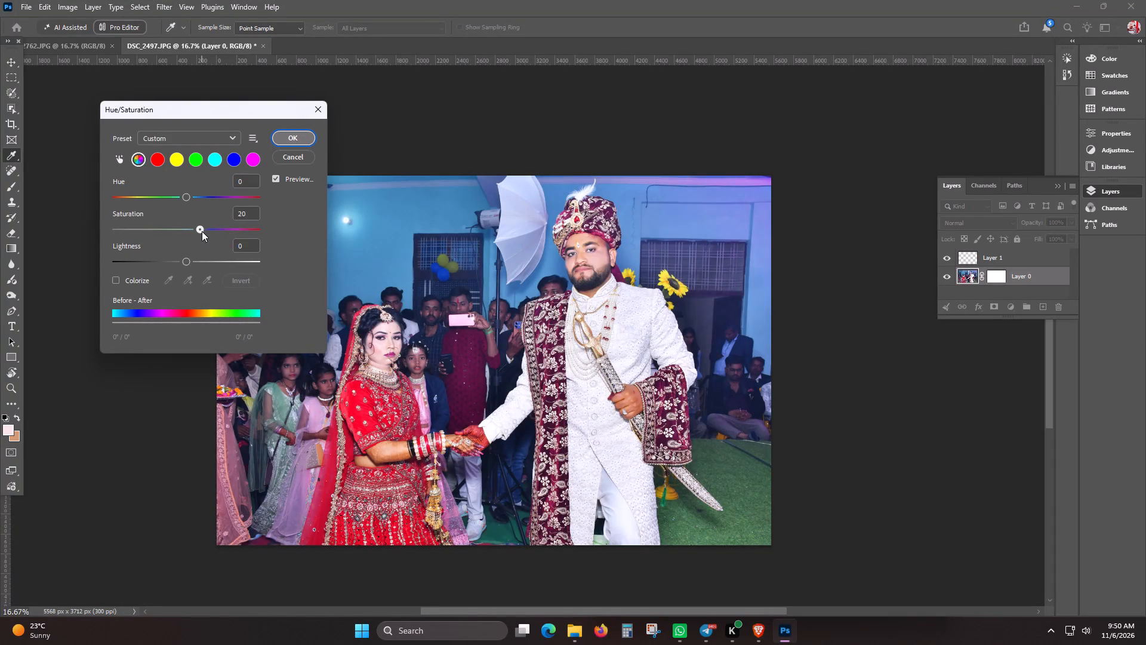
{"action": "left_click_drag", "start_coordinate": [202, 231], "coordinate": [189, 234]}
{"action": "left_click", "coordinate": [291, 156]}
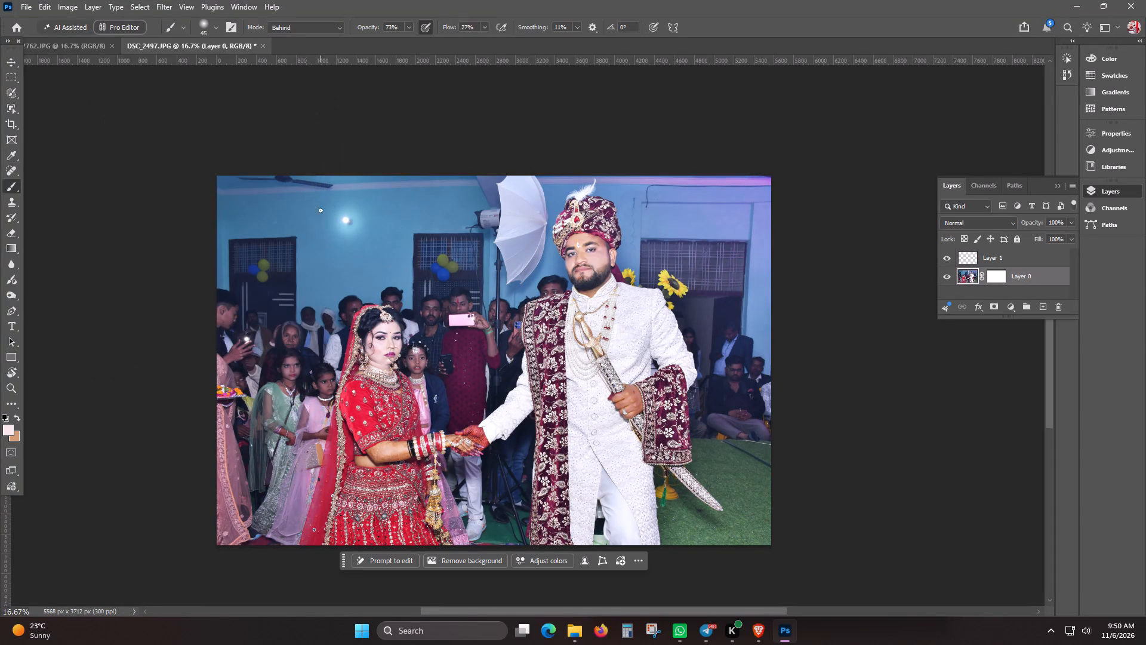
Switch to File Explorer and look through the photo thumbnails in the shadi project's photo folder.
{"action": "left_click", "coordinate": [573, 633]}
{"action": "scroll", "coordinate": [779, 288], "scroll_direction": "down", "scroll_amount": 2}
{"action": "scroll", "coordinate": [870, 325], "scroll_direction": "down", "scroll_amount": 5}
{"action": "scroll", "coordinate": [870, 348], "scroll_direction": "up", "scroll_amount": 1}
{"action": "scroll", "coordinate": [870, 348], "scroll_direction": "down", "scroll_amount": 2}
{"action": "left_click_drag", "start_coordinate": [941, 472], "coordinate": [953, 228]}
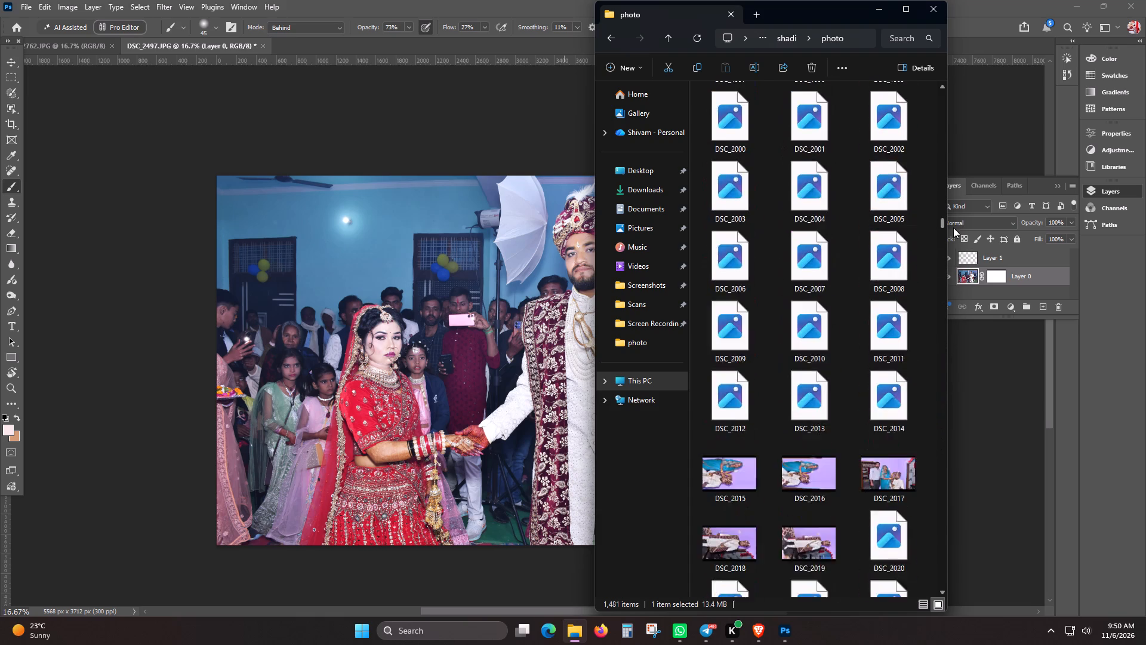
{"action": "left_click_drag", "start_coordinate": [953, 228], "coordinate": [963, 67]}
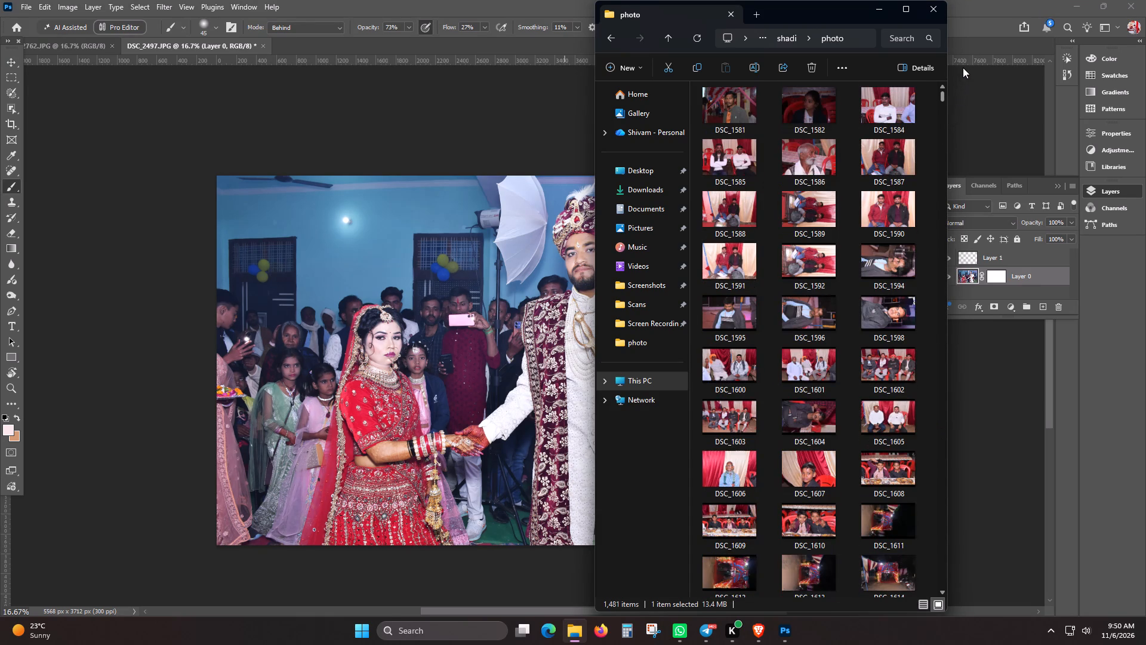
{"action": "scroll", "coordinate": [747, 189], "scroll_direction": "down", "scroll_amount": 8}
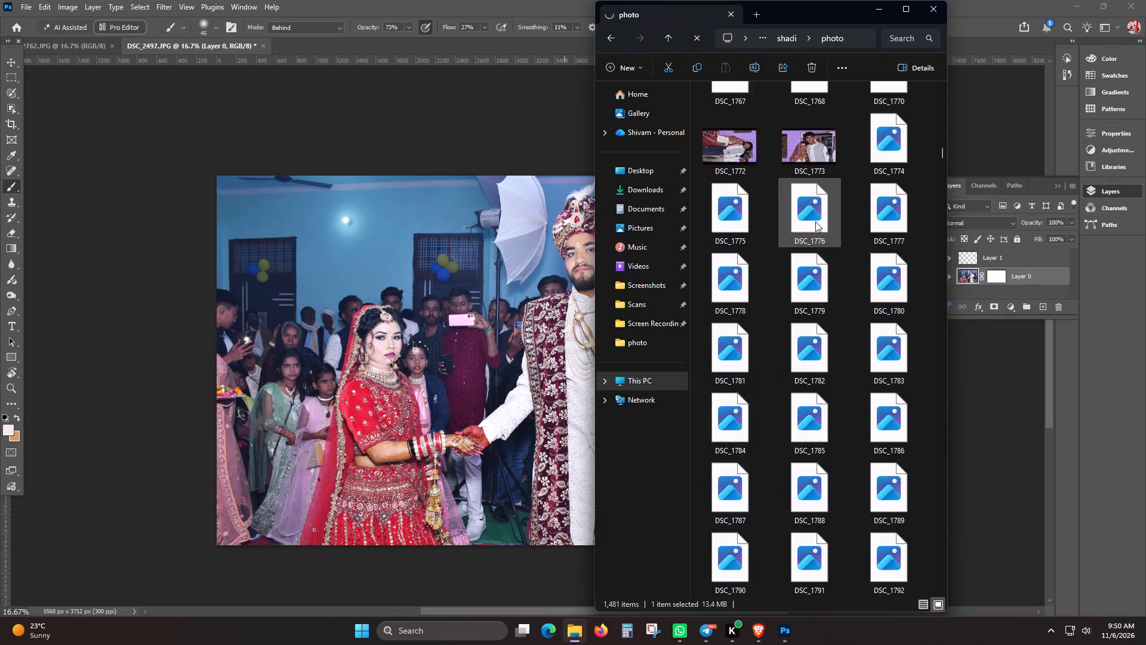
{"action": "scroll", "coordinate": [816, 221], "scroll_direction": "down", "scroll_amount": 19}
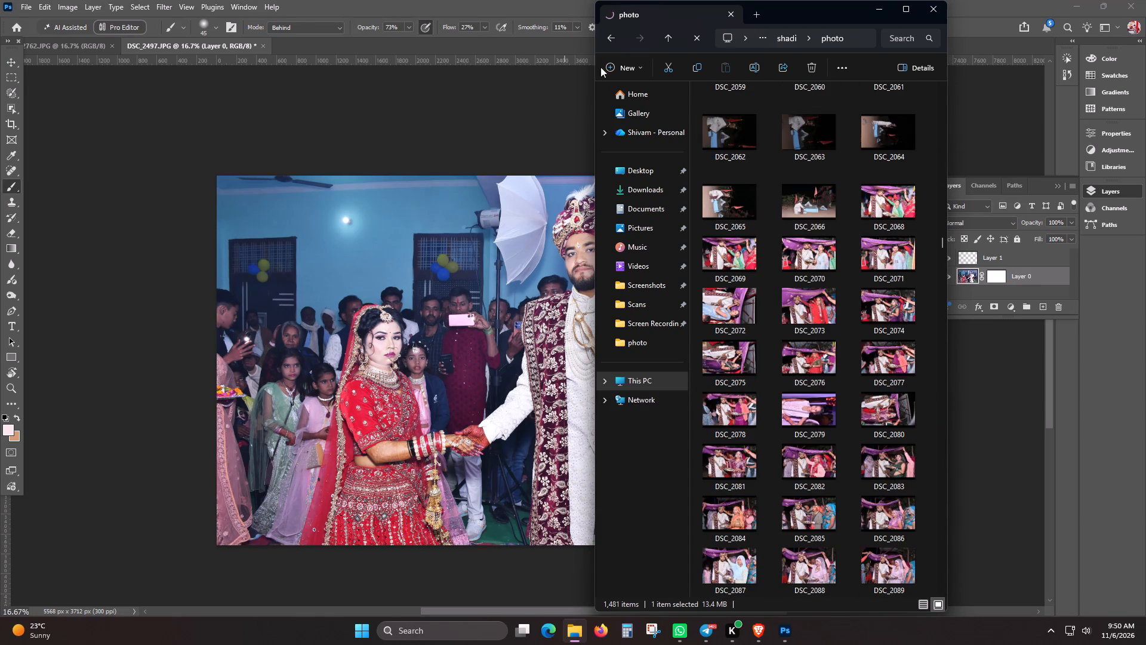
Go back out of the shadi folders and open the selected folder inside the Vivek project's photo folder.
{"action": "left_click", "coordinate": [602, 40]}
{"action": "left_click", "coordinate": [602, 40]}
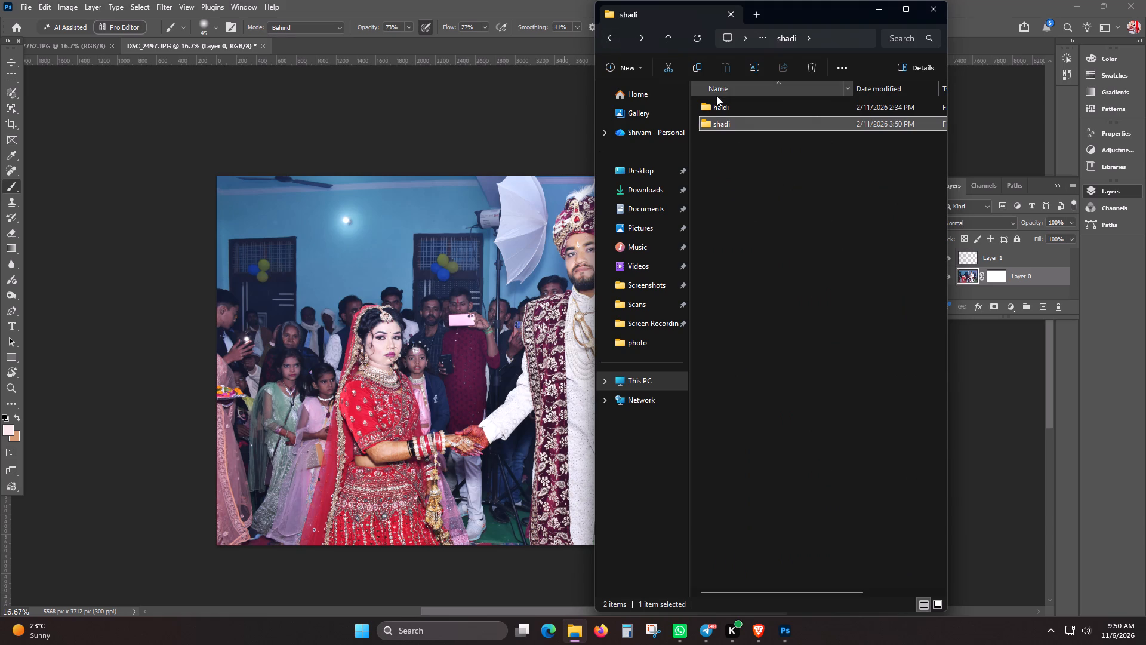
{"action": "left_click", "coordinate": [599, 34]}
{"action": "left_click", "coordinate": [603, 35]}
{"action": "left_click", "coordinate": [603, 35]}
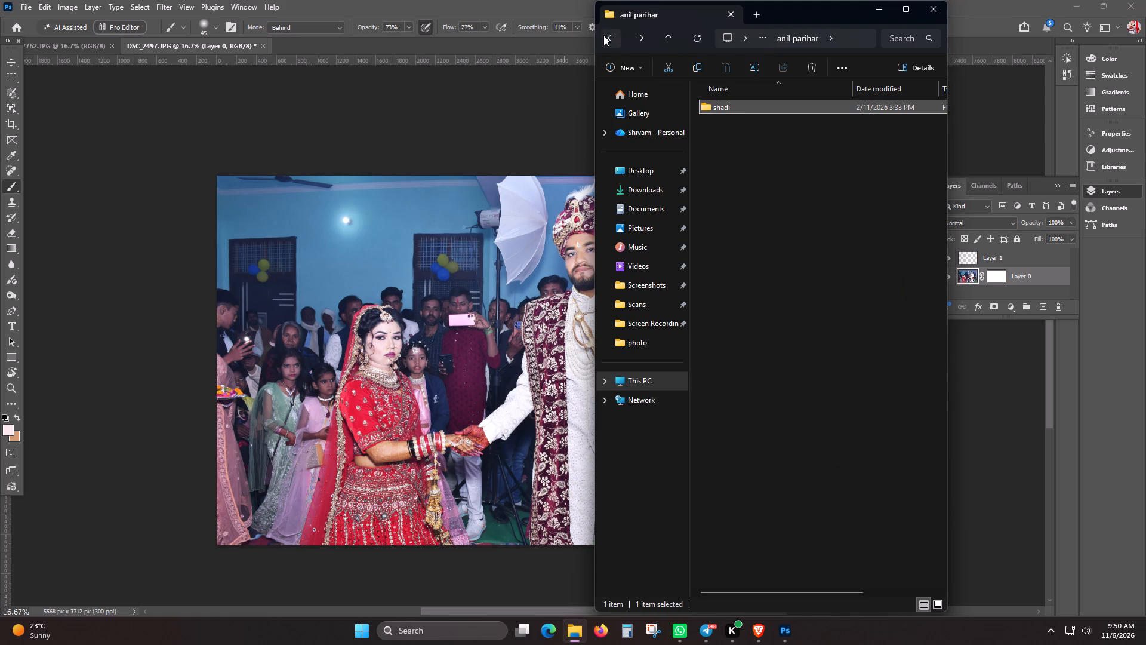
{"action": "double_click", "coordinate": [739, 153]}
{"action": "left_click", "coordinate": [739, 114]}
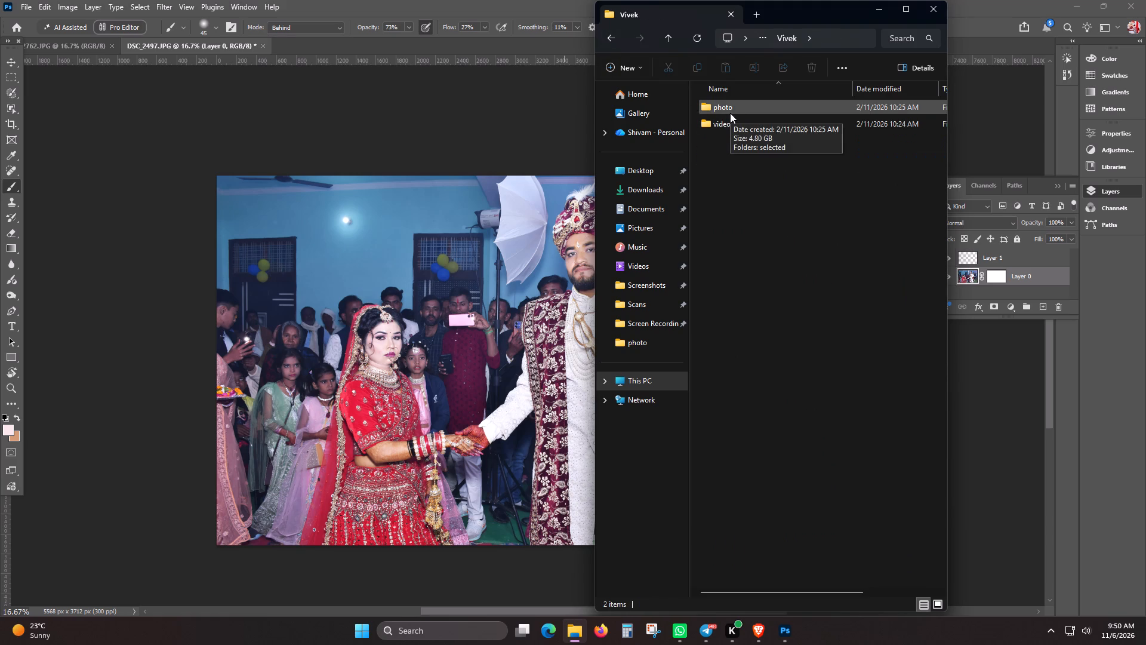
{"action": "double_click", "coordinate": [730, 113]}
{"action": "double_click", "coordinate": [730, 113]}
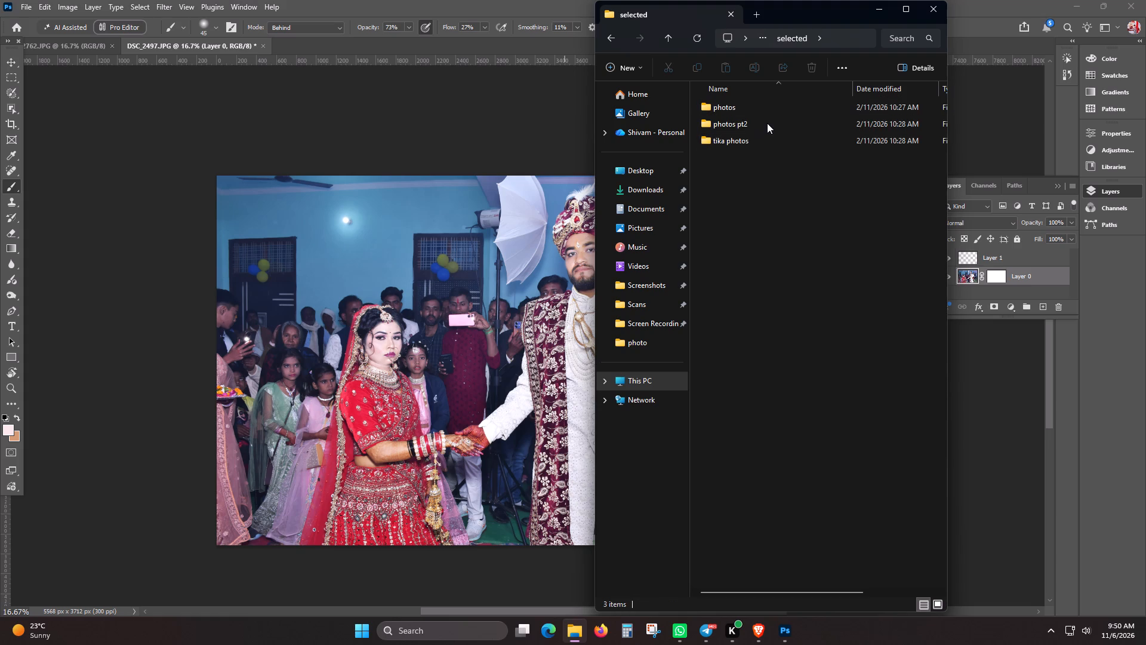
Look through the photos pt2 folder and return to the selected folder.
{"action": "double_click", "coordinate": [767, 123]}
{"action": "scroll", "coordinate": [771, 124], "scroll_direction": "down", "scroll_amount": 7}
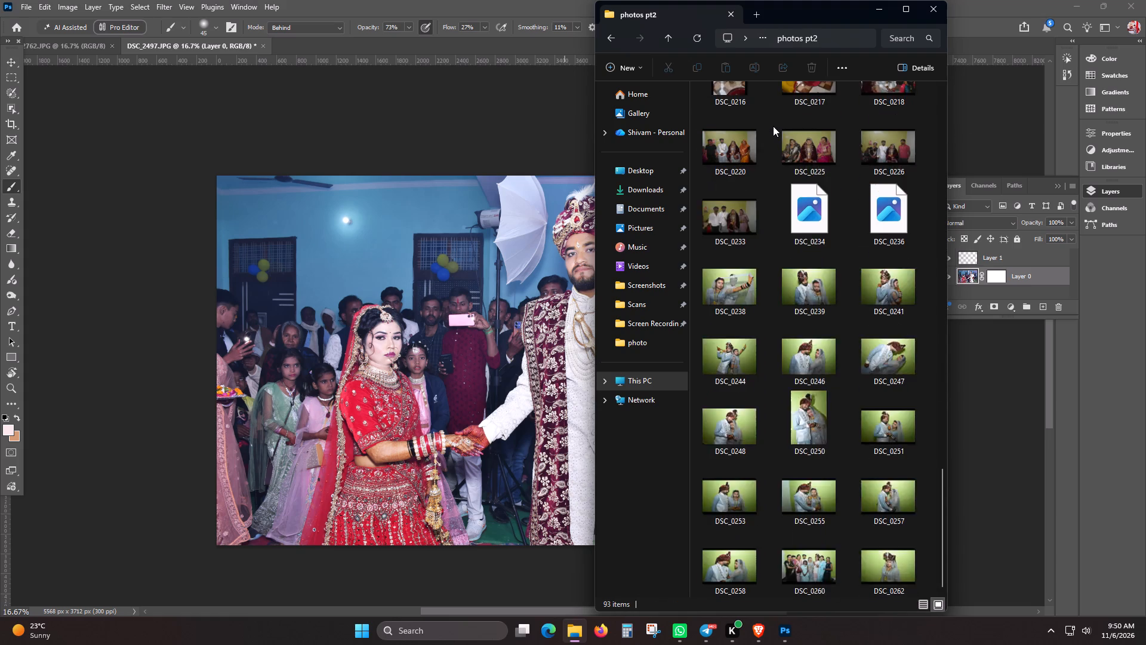
{"action": "scroll", "coordinate": [773, 126], "scroll_direction": "up", "scroll_amount": 6}
{"action": "scroll", "coordinate": [685, 171], "scroll_direction": "up", "scroll_amount": 7}
{"action": "left_click", "coordinate": [605, 35]}
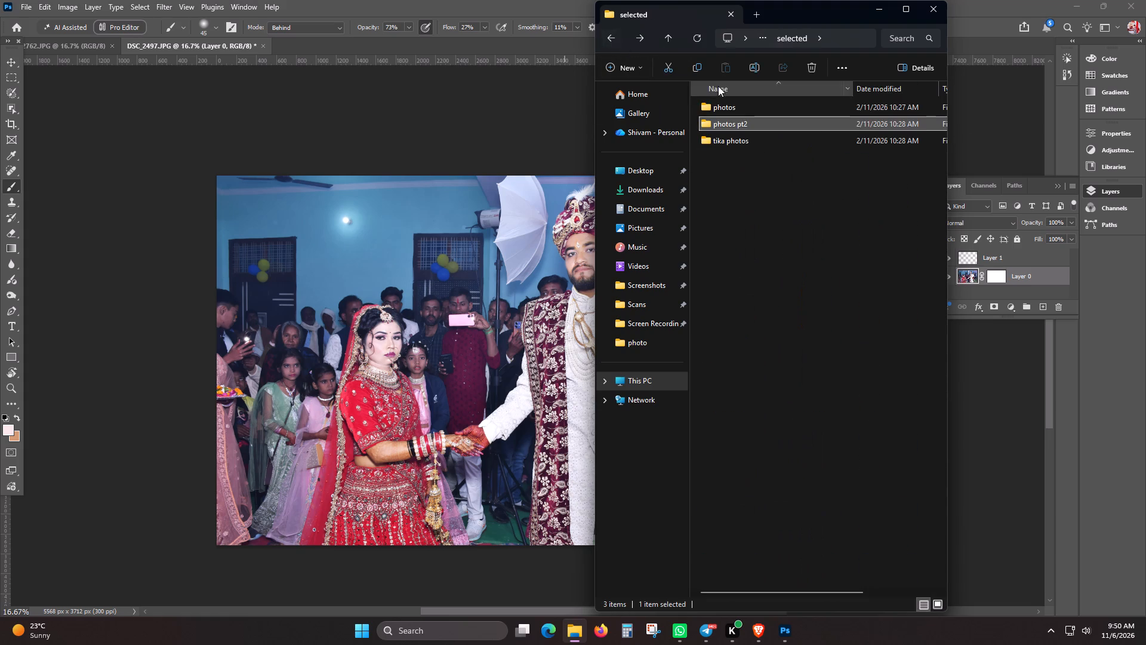
Open the photos folder and examine its thumbnails from the first ceremony pictures through to the couple's portraits.
{"action": "double_click", "coordinate": [745, 103]}
{"action": "scroll", "coordinate": [777, 171], "scroll_direction": "down", "scroll_amount": 19}
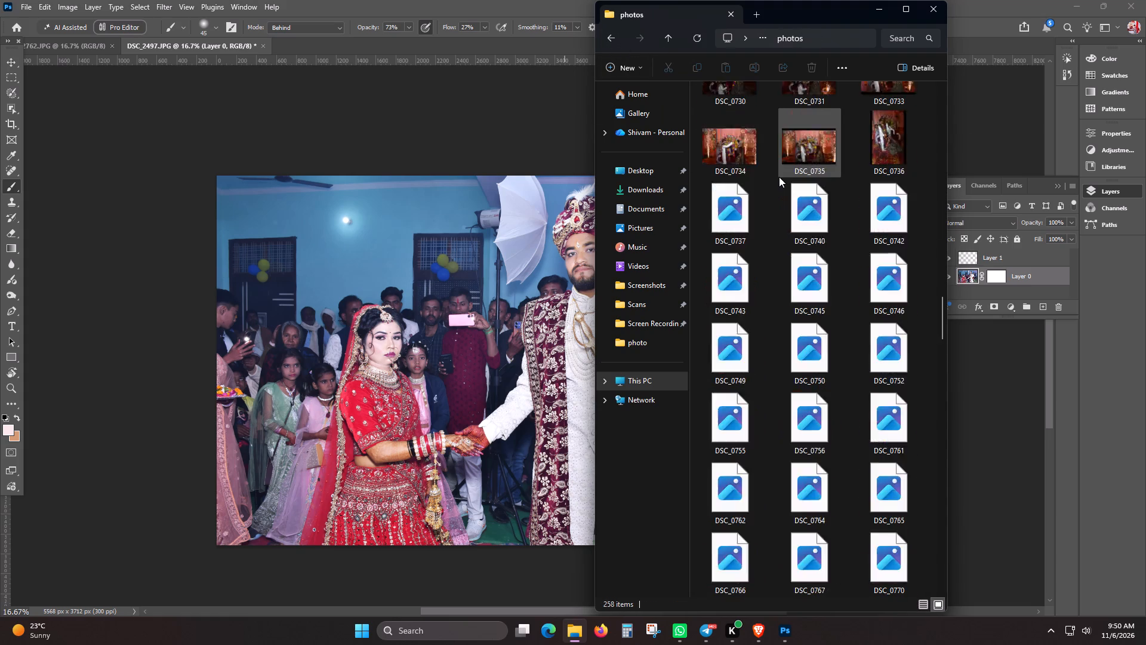
{"action": "scroll", "coordinate": [779, 177], "scroll_direction": "down", "scroll_amount": 16}
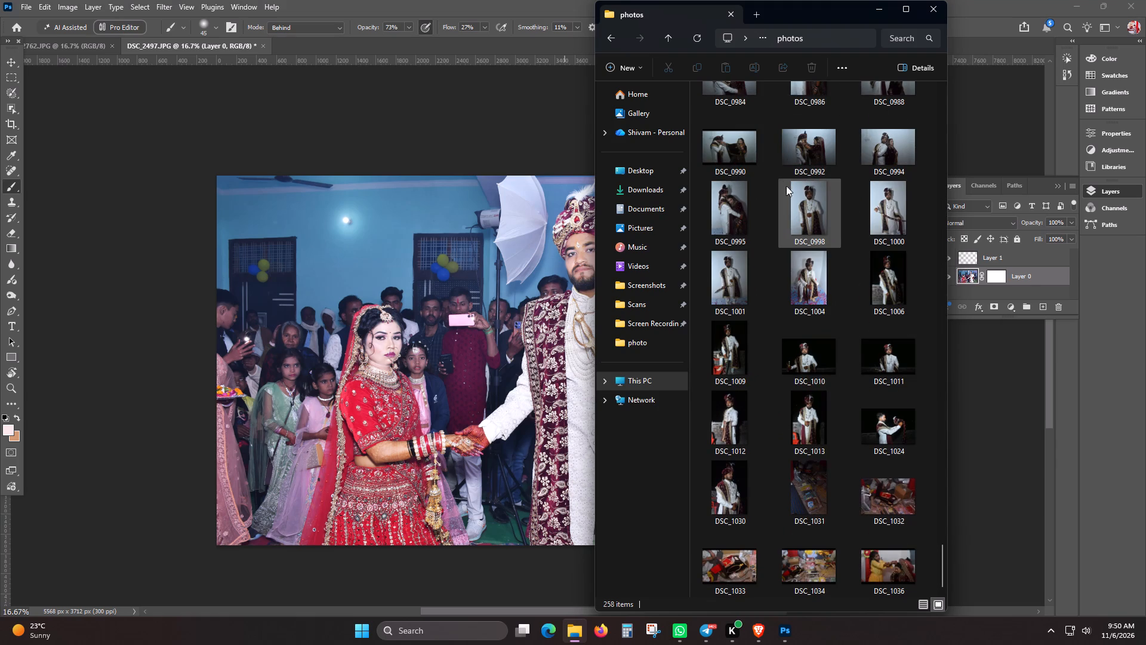
{"action": "scroll", "coordinate": [812, 213], "scroll_direction": "up", "scroll_amount": 7}
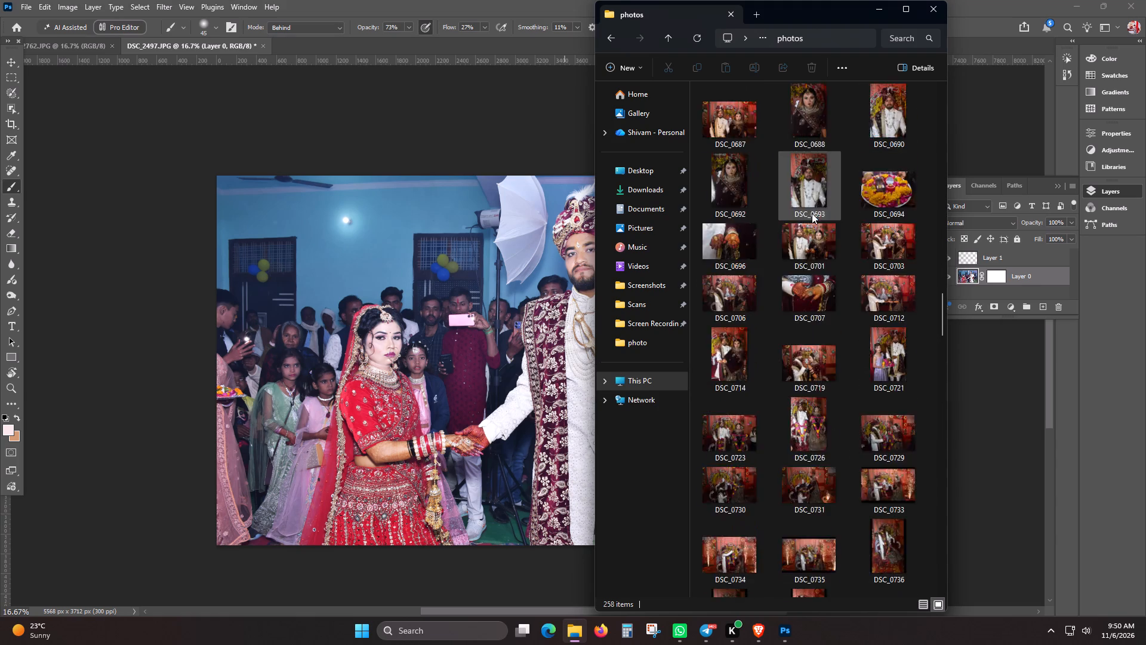
{"action": "scroll", "coordinate": [812, 213], "scroll_direction": "up", "scroll_amount": 10}
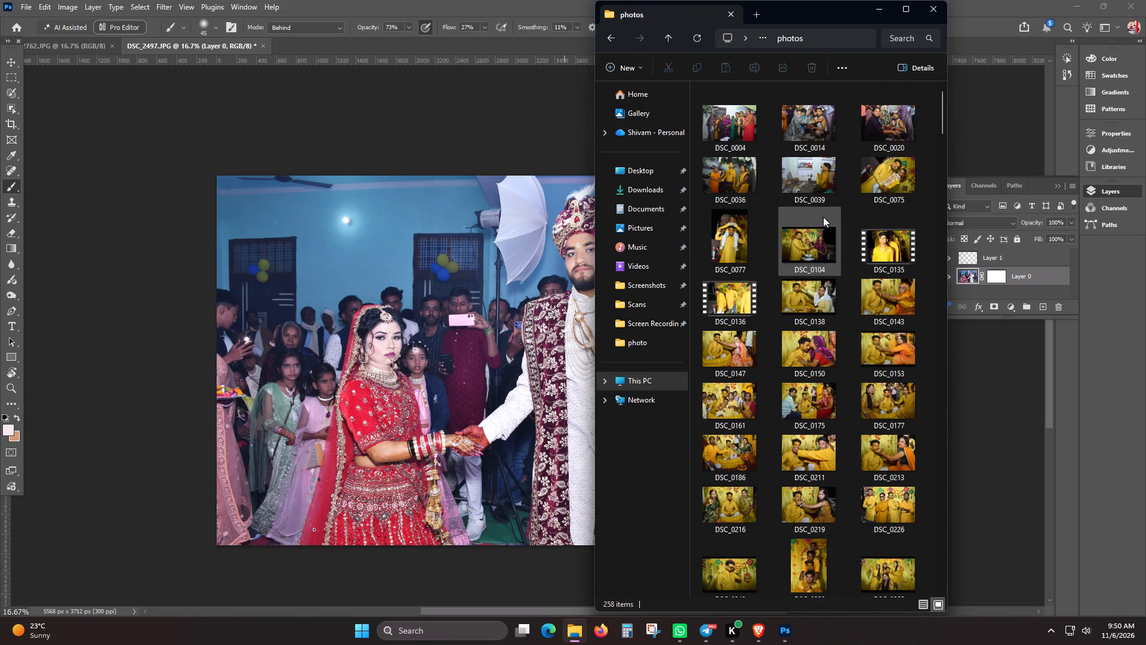
{"action": "scroll", "coordinate": [827, 300], "scroll_direction": "down", "scroll_amount": 2}
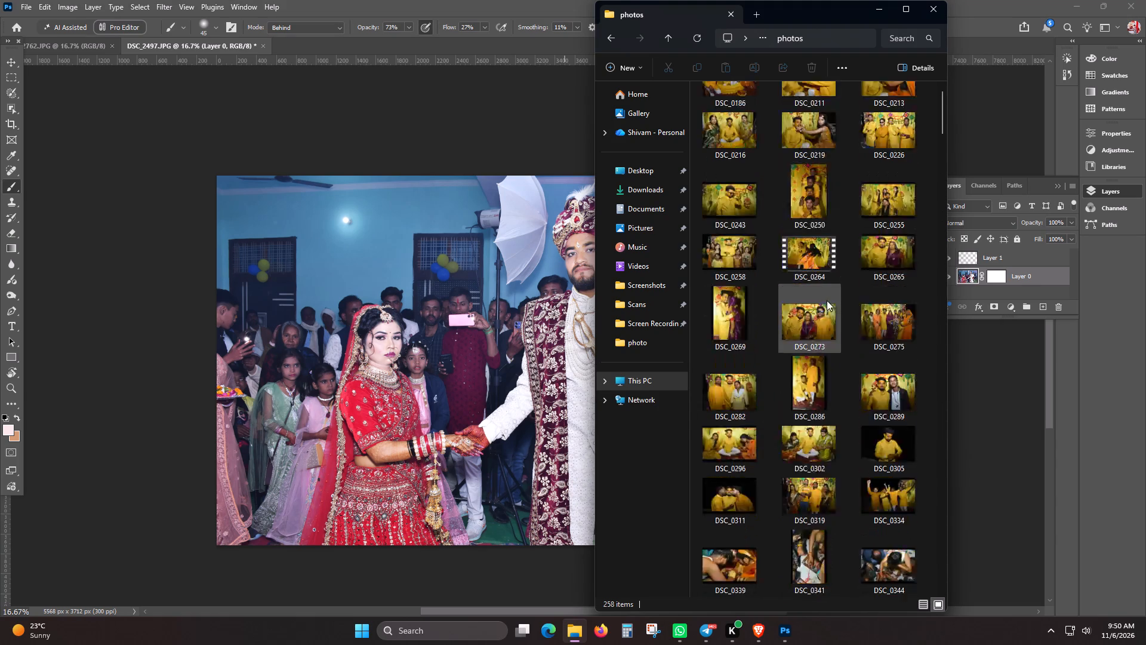
{"action": "scroll", "coordinate": [827, 300], "scroll_direction": "down", "scroll_amount": 3}
{"action": "scroll", "coordinate": [830, 298], "scroll_direction": "up", "scroll_amount": 7}
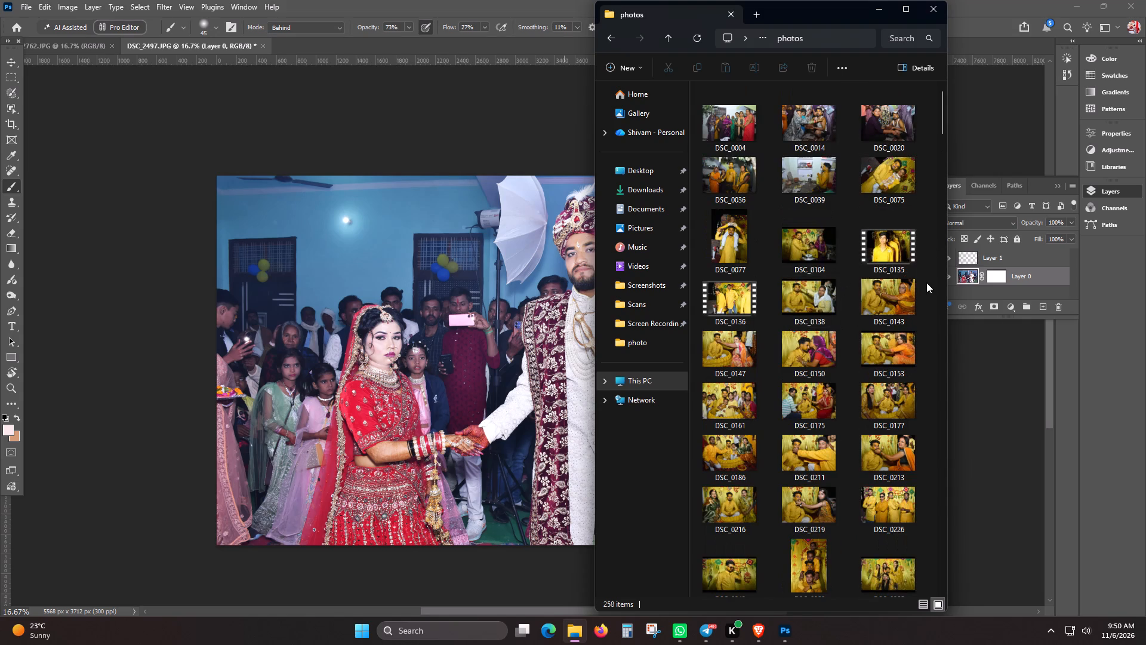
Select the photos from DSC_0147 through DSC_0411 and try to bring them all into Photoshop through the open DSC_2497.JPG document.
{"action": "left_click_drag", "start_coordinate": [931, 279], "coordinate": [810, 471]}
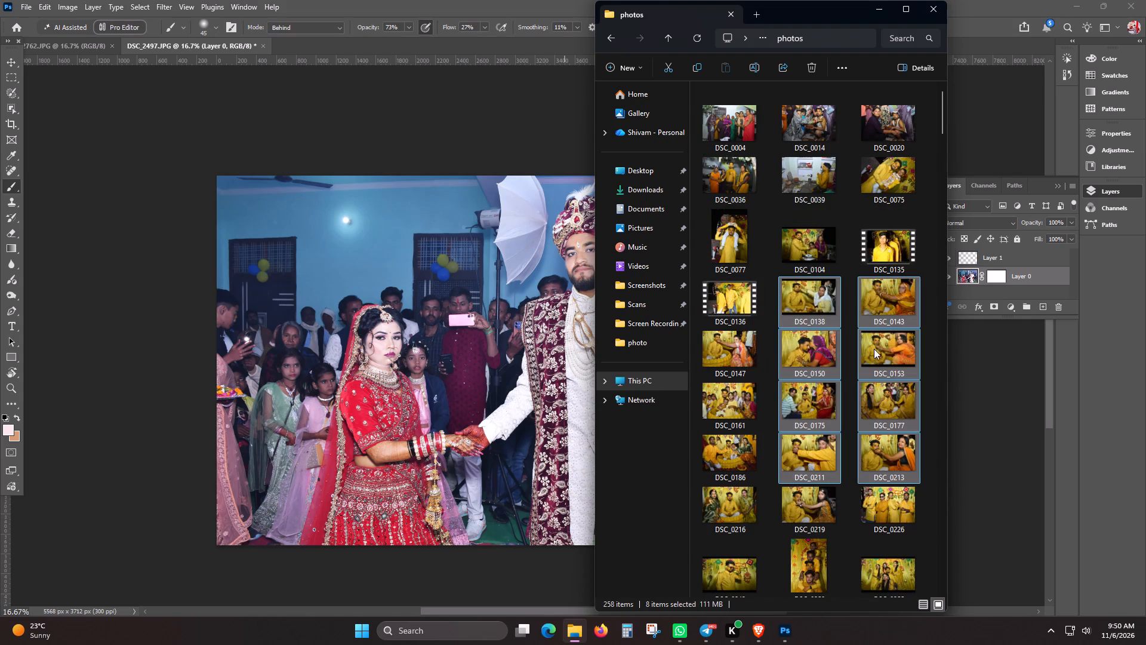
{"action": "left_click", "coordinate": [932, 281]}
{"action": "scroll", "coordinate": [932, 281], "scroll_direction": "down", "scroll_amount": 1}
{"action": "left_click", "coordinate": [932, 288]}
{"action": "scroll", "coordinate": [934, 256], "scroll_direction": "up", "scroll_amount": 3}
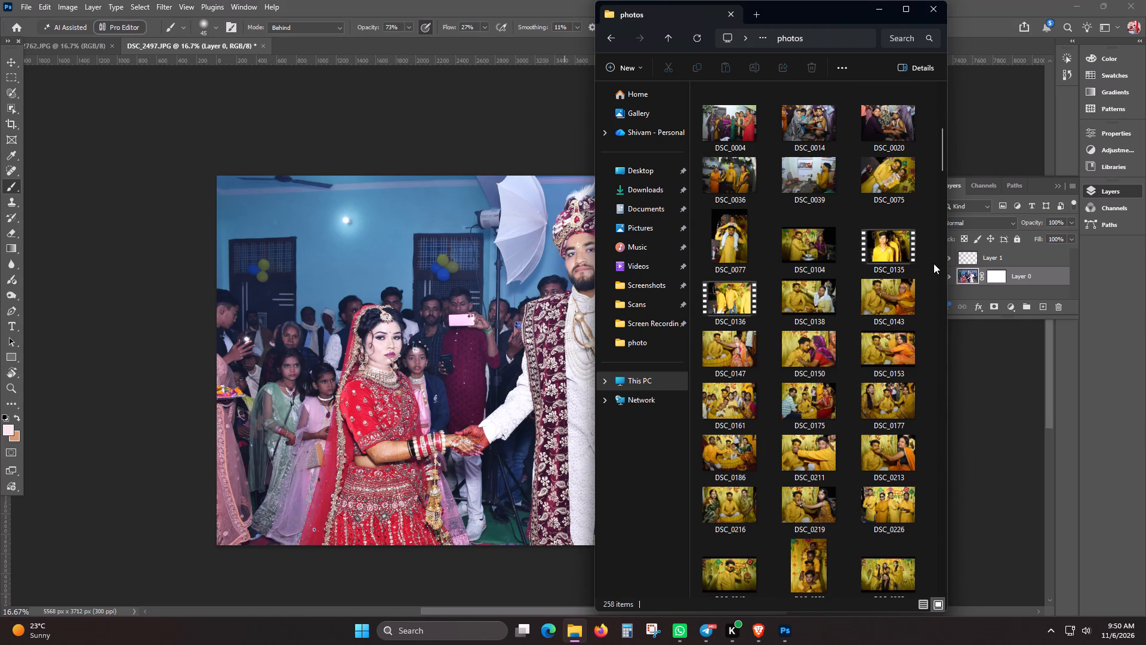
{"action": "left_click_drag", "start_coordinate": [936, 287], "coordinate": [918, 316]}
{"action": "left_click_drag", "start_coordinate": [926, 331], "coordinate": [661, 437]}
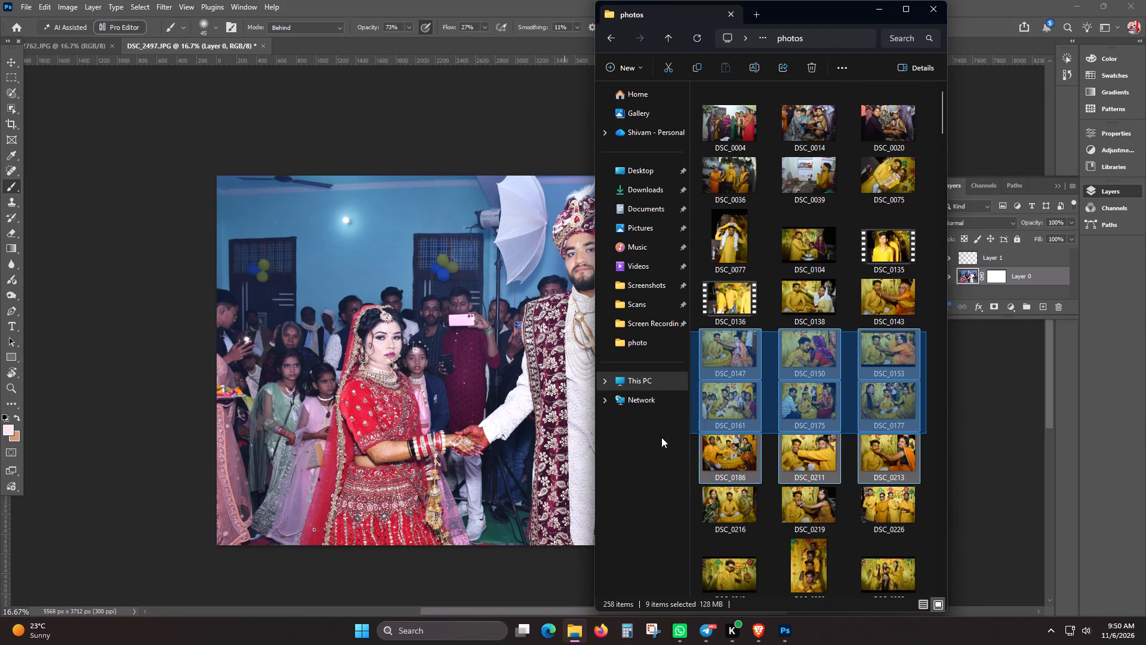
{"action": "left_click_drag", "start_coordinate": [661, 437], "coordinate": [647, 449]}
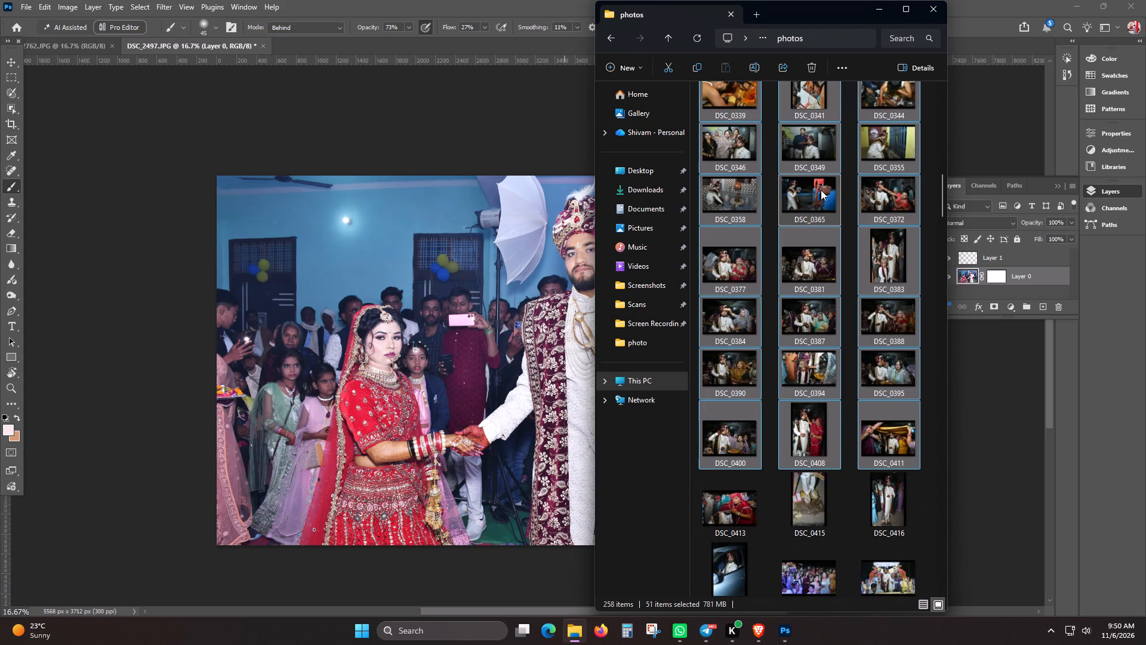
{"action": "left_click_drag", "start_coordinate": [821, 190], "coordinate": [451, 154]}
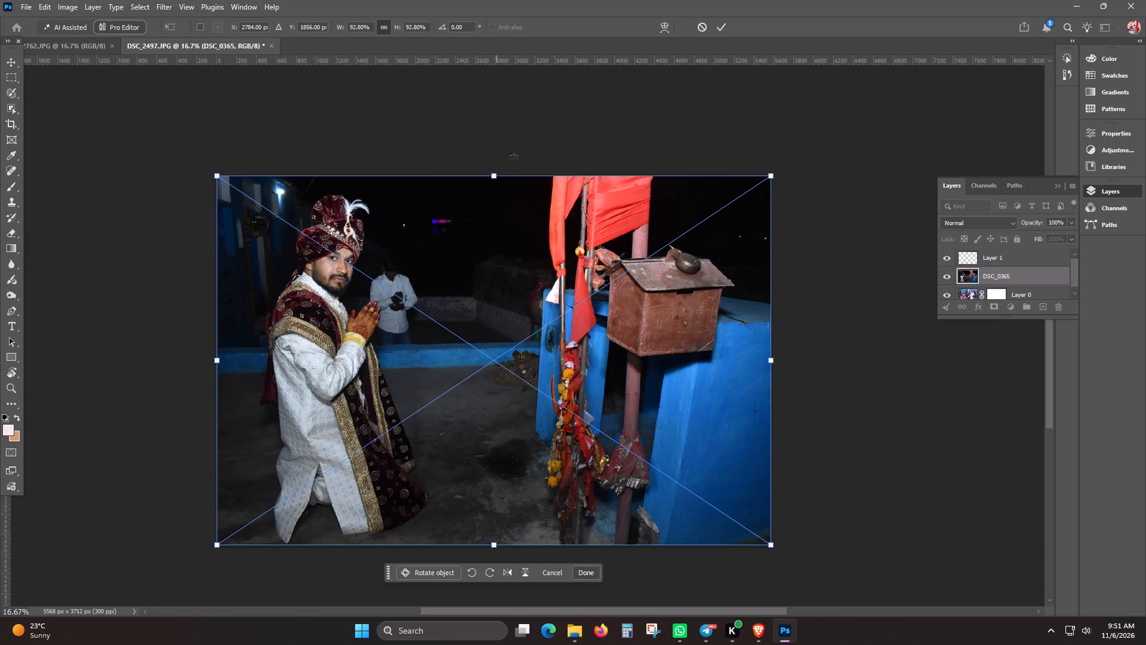
Discard the pending placements of photos DSC_0365 through DSC_0383 one by one, continuing with the remaining files each time.
{"action": "left_click", "coordinate": [703, 27]}
{"action": "left_click", "coordinate": [516, 232]}
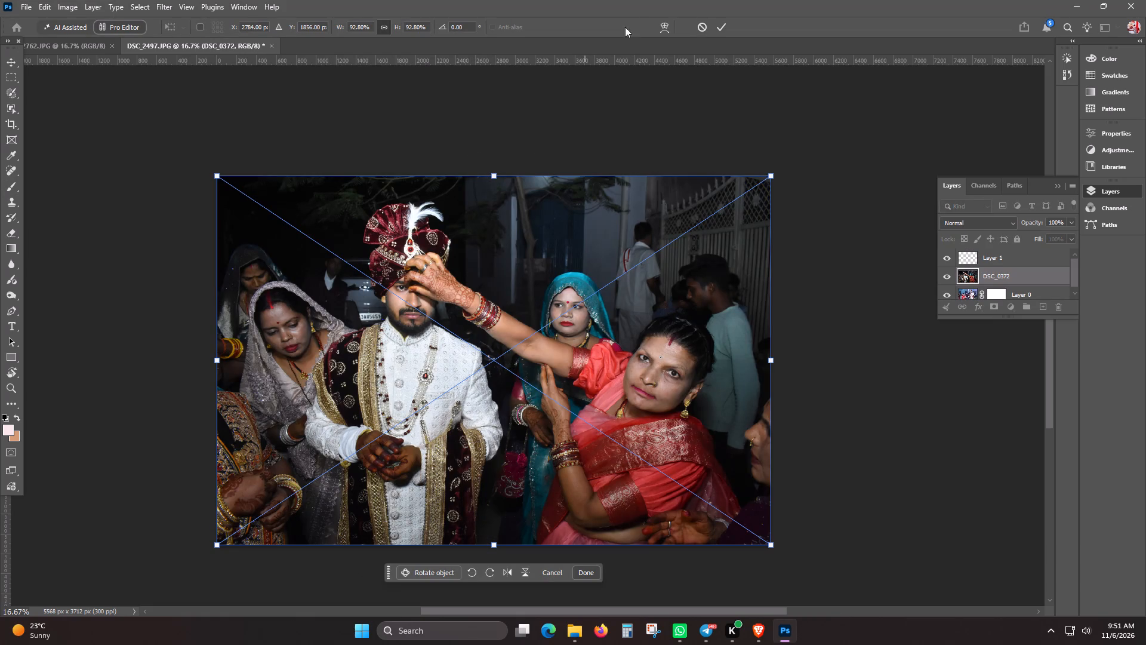
{"action": "left_click", "coordinate": [700, 25]}
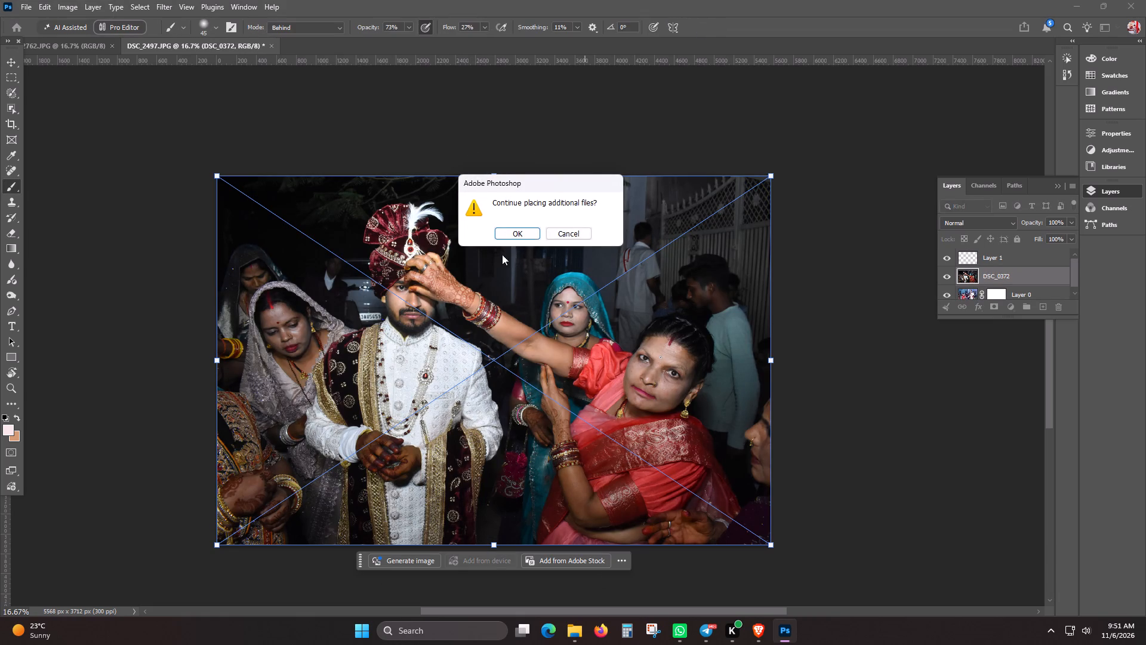
{"action": "left_click", "coordinate": [508, 236]}
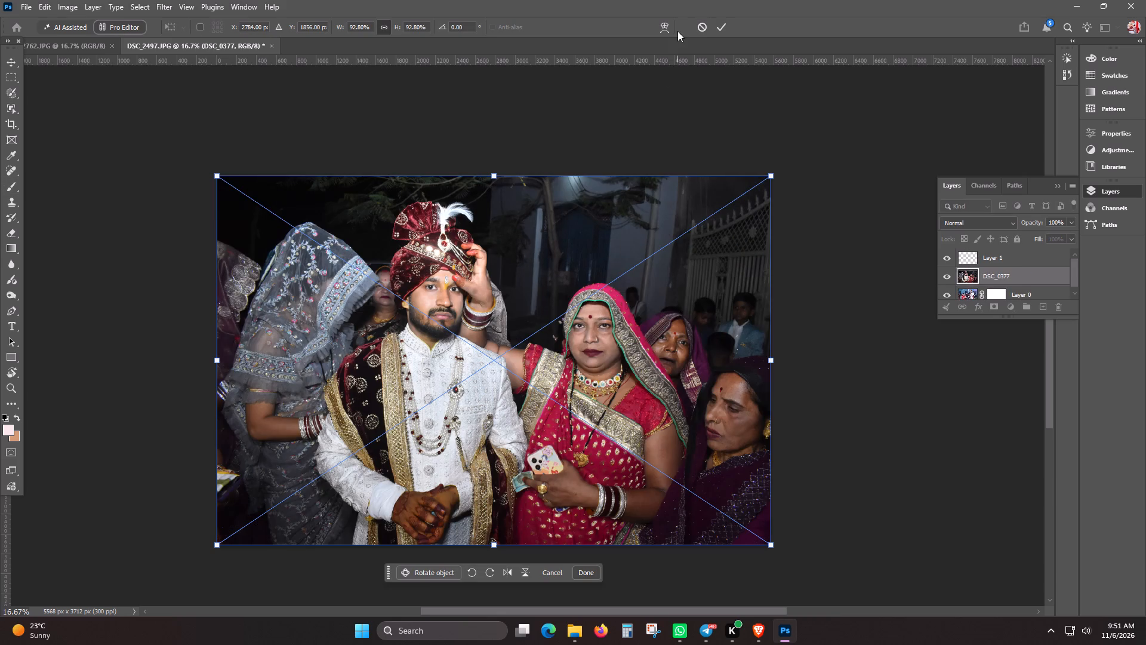
{"action": "left_click", "coordinate": [711, 27]}
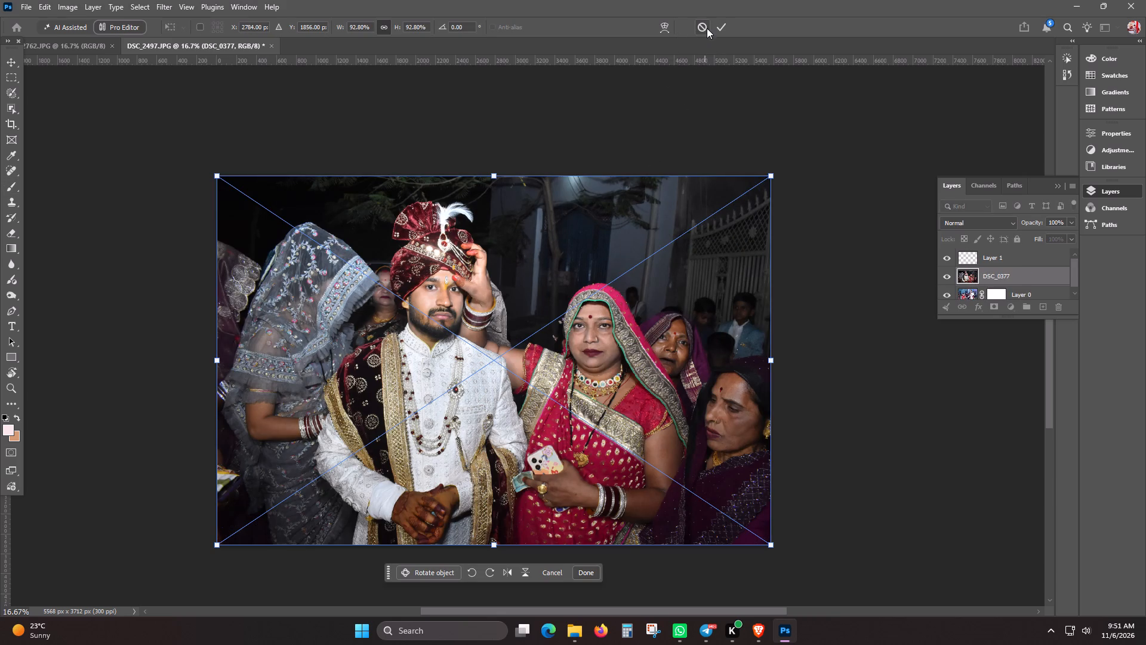
{"action": "left_click", "coordinate": [707, 26]}
{"action": "left_click", "coordinate": [534, 234]}
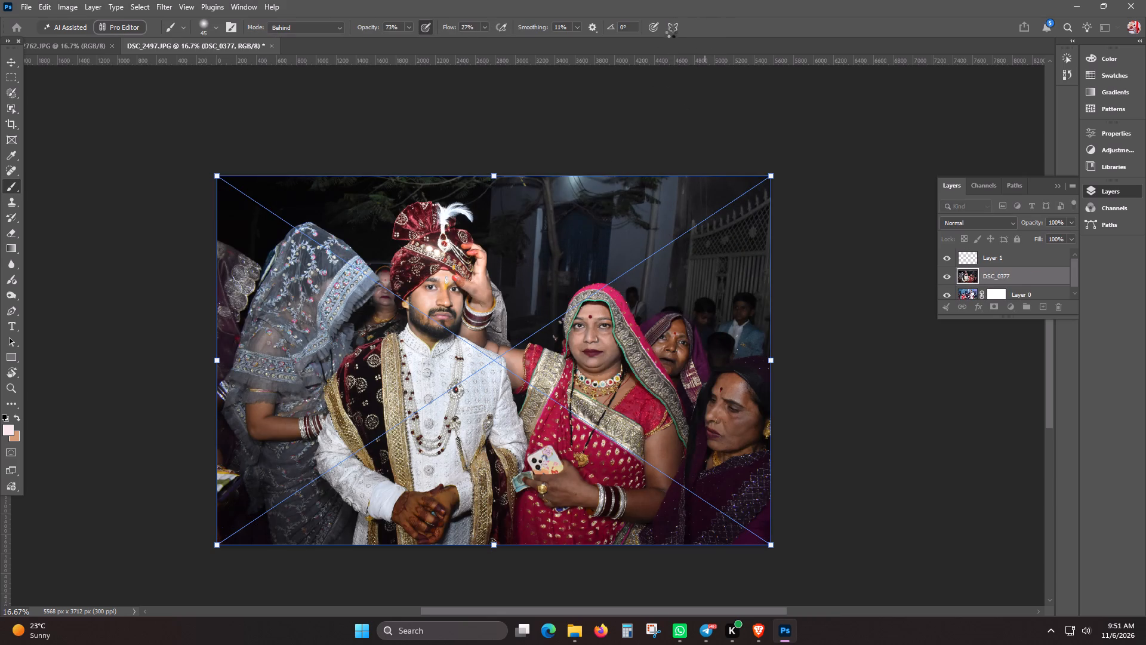
{"action": "left_click", "coordinate": [698, 24]}
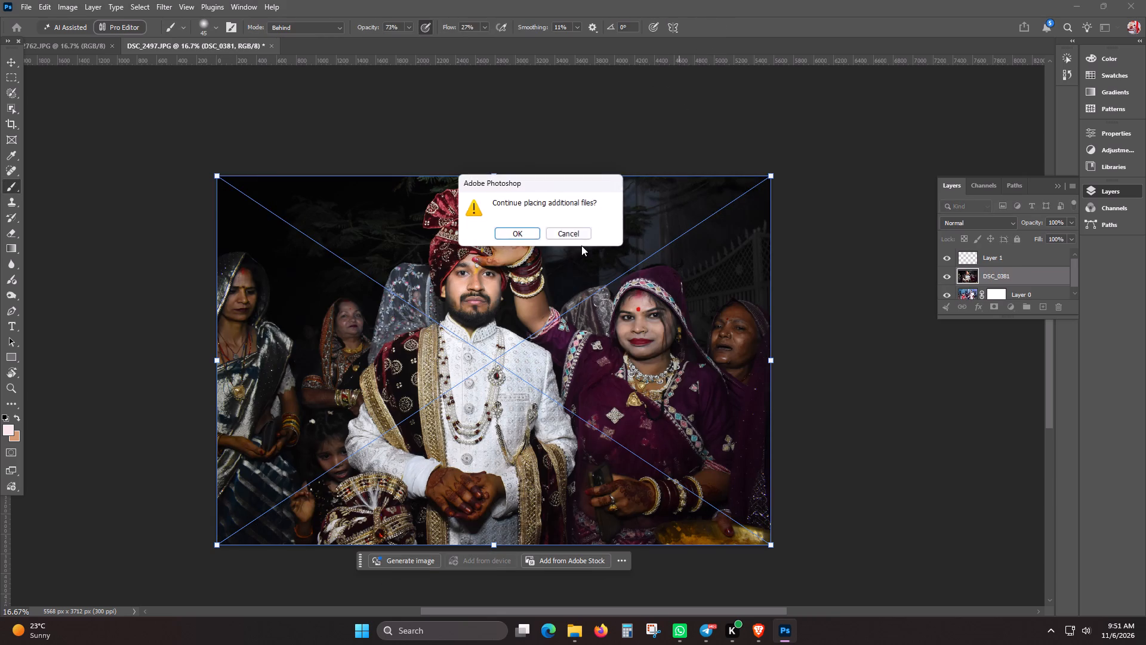
{"action": "left_click", "coordinate": [538, 238]}
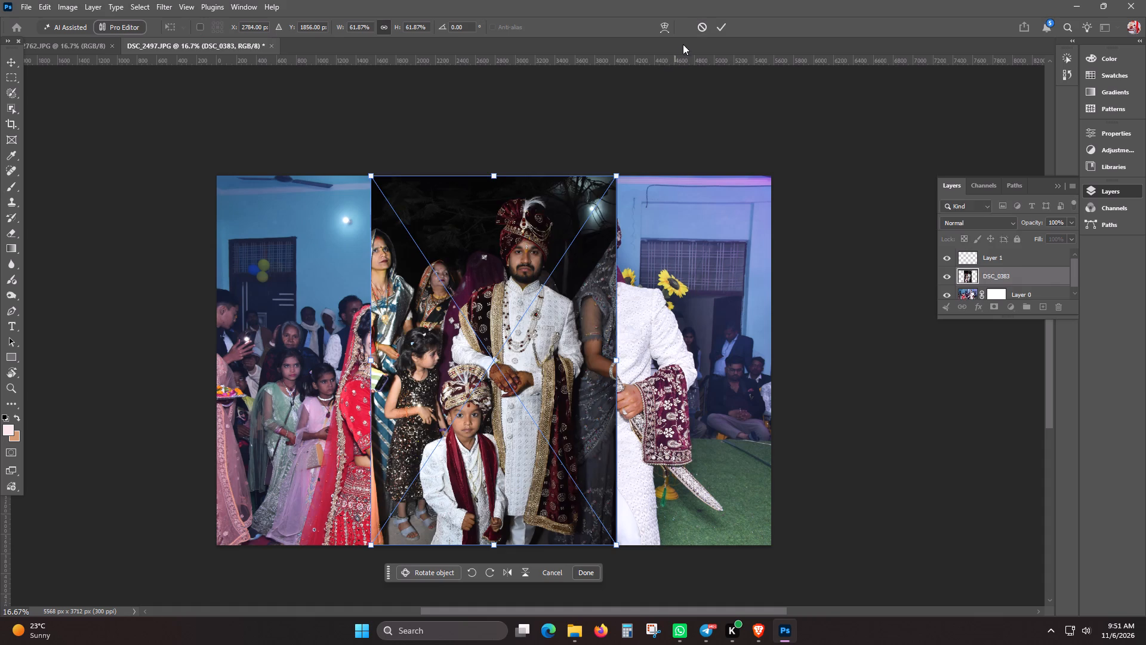
{"action": "left_click", "coordinate": [697, 29]}
{"action": "left_click", "coordinate": [497, 236]}
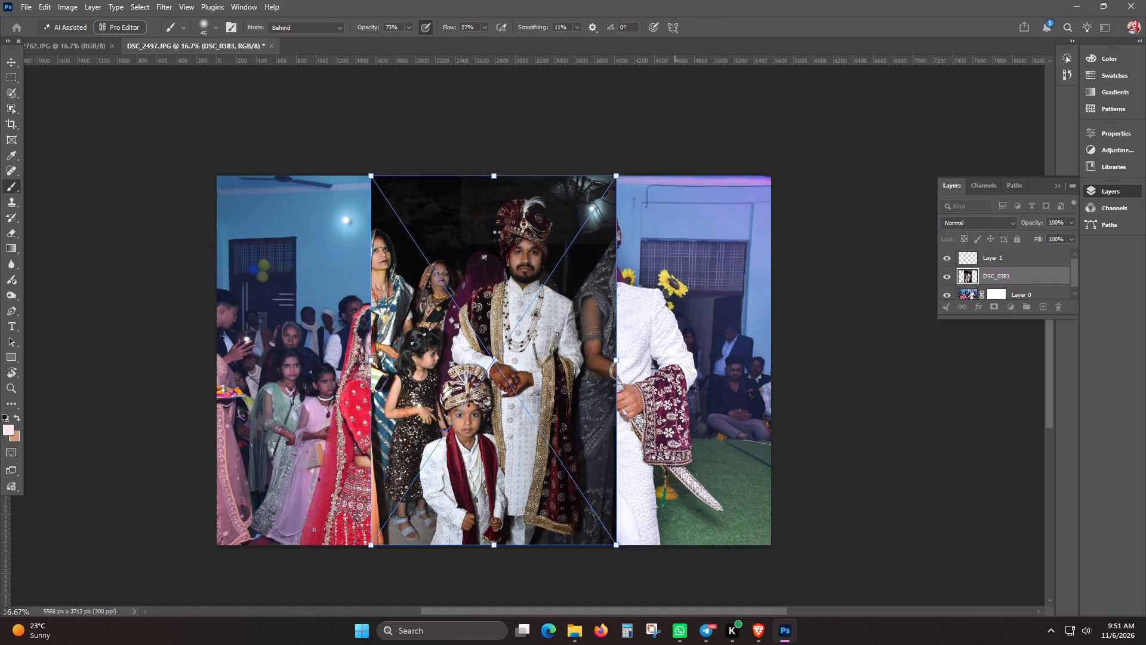
Discard the pending placements of photos DSC_0384 through DSC_0394 and continue to DSC_0395.
{"action": "left_click", "coordinate": [705, 30]}
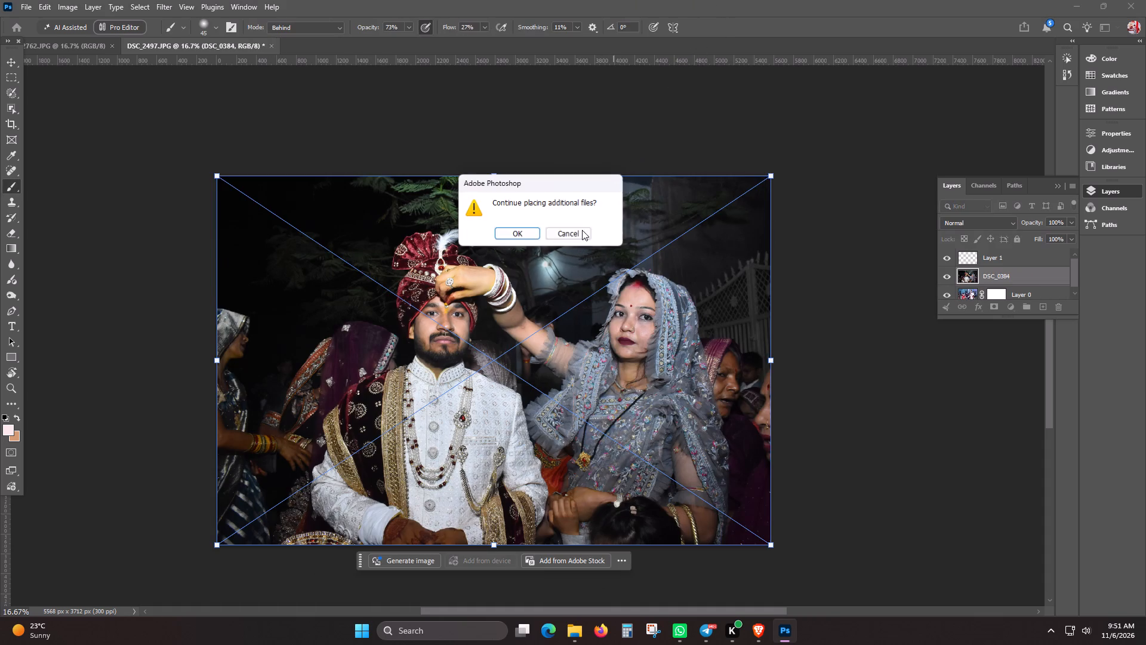
{"action": "left_click", "coordinate": [531, 238]}
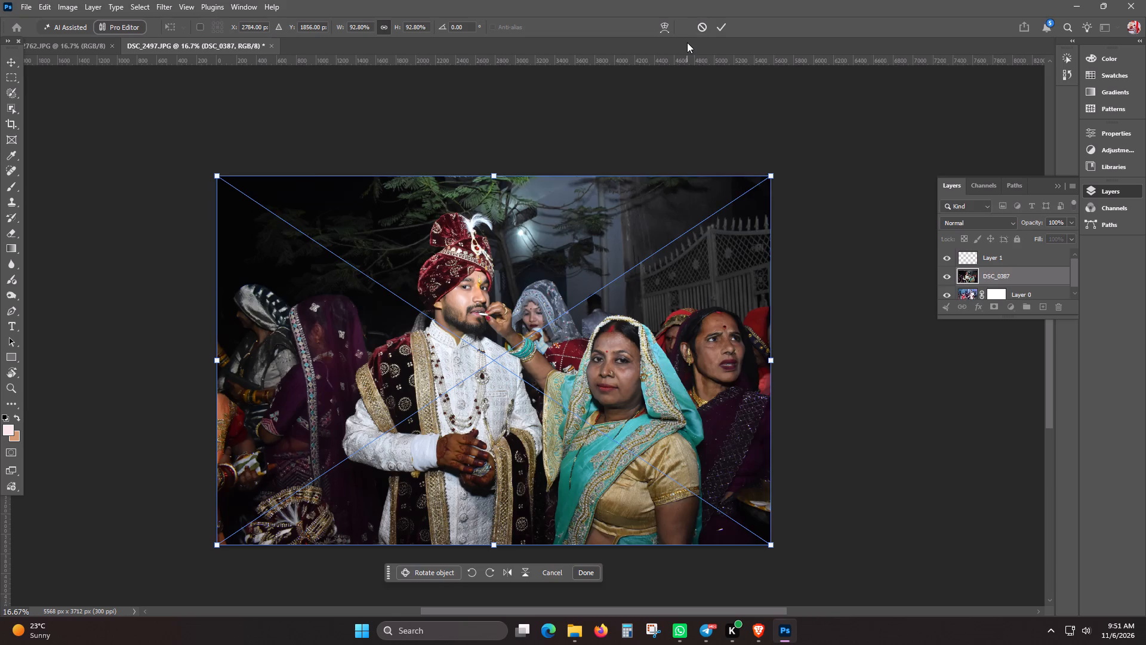
{"action": "left_click", "coordinate": [706, 27]}
{"action": "left_click", "coordinate": [521, 230]}
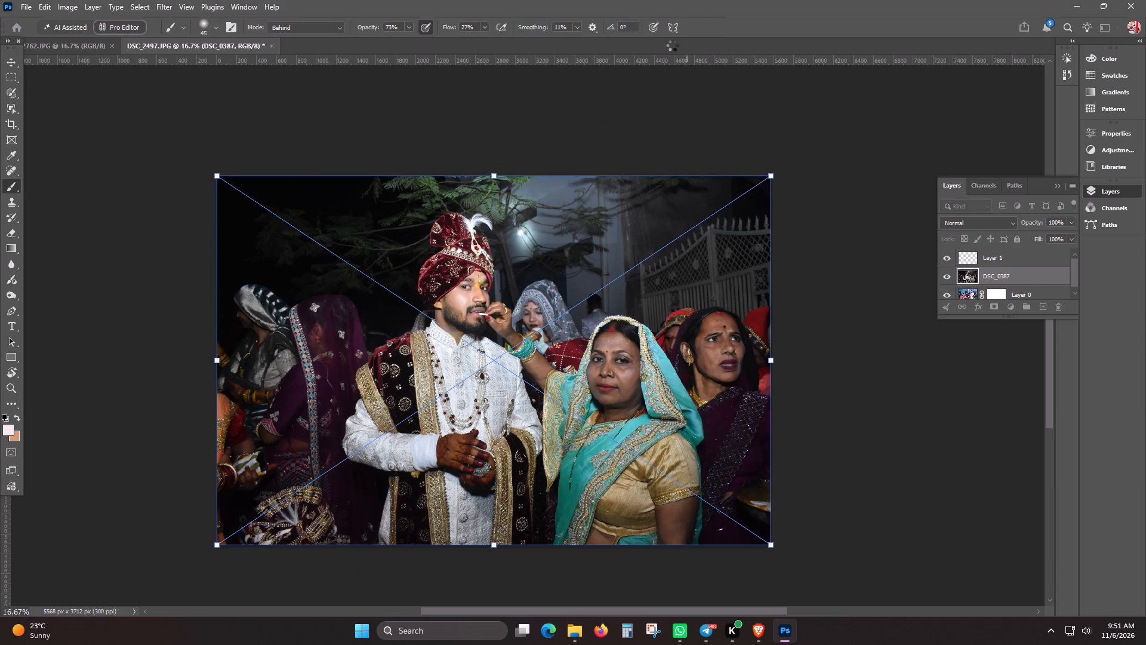
{"action": "left_click", "coordinate": [700, 26]}
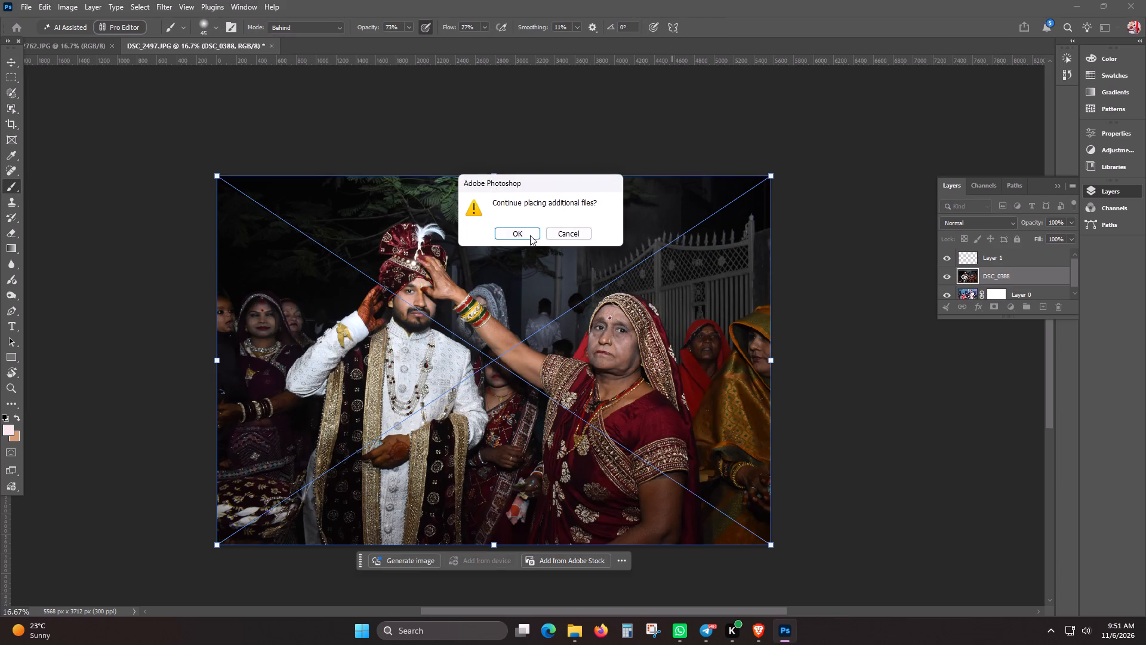
{"action": "left_click", "coordinate": [527, 235]}
{"action": "left_click", "coordinate": [703, 26]}
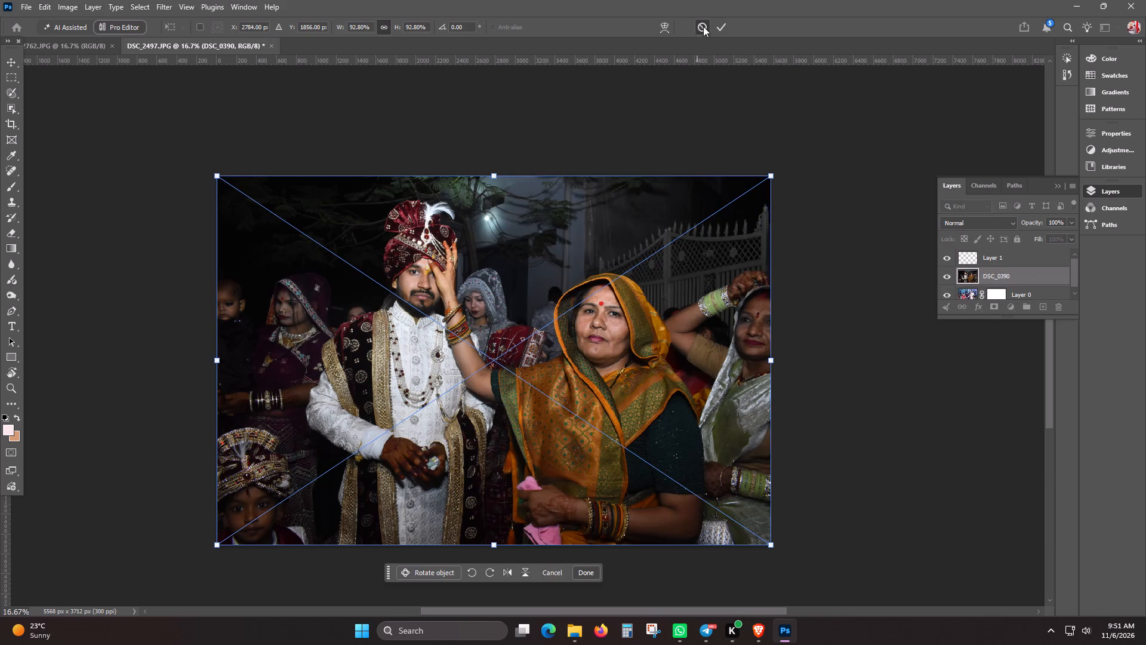
{"action": "left_click", "coordinate": [538, 230]}
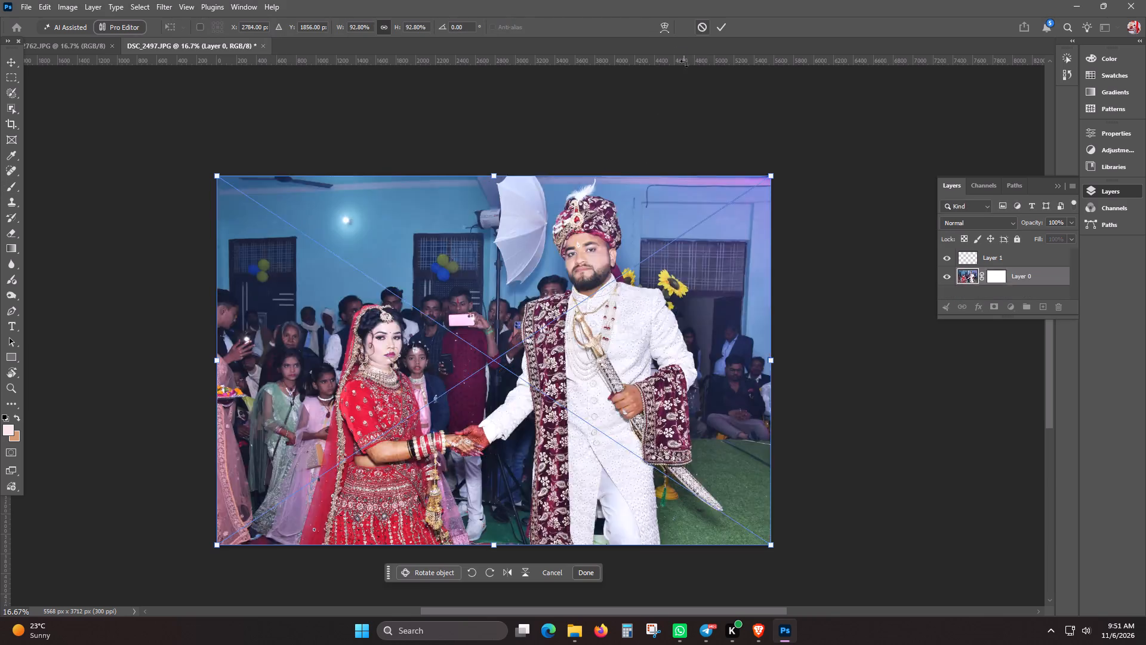
{"action": "left_click", "coordinate": [704, 30]}
{"action": "left_click", "coordinate": [527, 225]}
{"action": "left_click", "coordinate": [526, 229]}
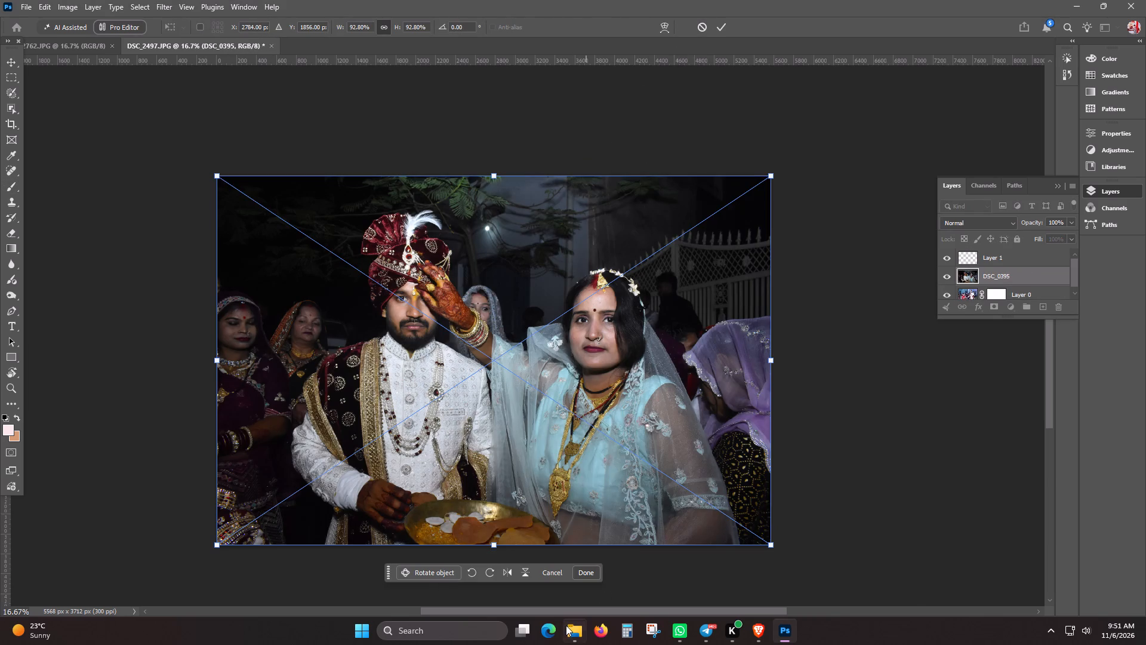
Switch to File Explorer and examine the photos folder's thumbnails, including the selected range being placed.
{"action": "left_click", "coordinate": [565, 629]}
{"action": "scroll", "coordinate": [811, 262], "scroll_direction": "down", "scroll_amount": 7}
{"action": "scroll", "coordinate": [811, 261], "scroll_direction": "up", "scroll_amount": 20}
{"action": "scroll", "coordinate": [811, 261], "scroll_direction": "up", "scroll_amount": 5}
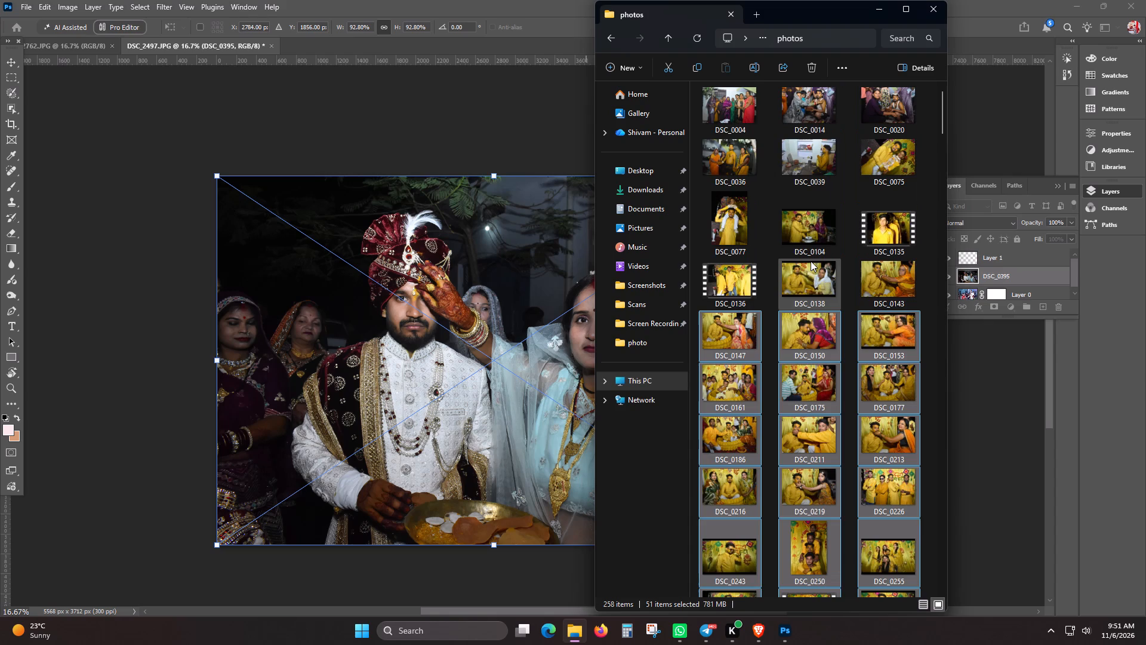
{"action": "scroll", "coordinate": [811, 261], "scroll_direction": "down", "scroll_amount": 20}
{"action": "scroll", "coordinate": [811, 261], "scroll_direction": "down", "scroll_amount": 6}
{"action": "scroll", "coordinate": [811, 261], "scroll_direction": "up", "scroll_amount": 18}
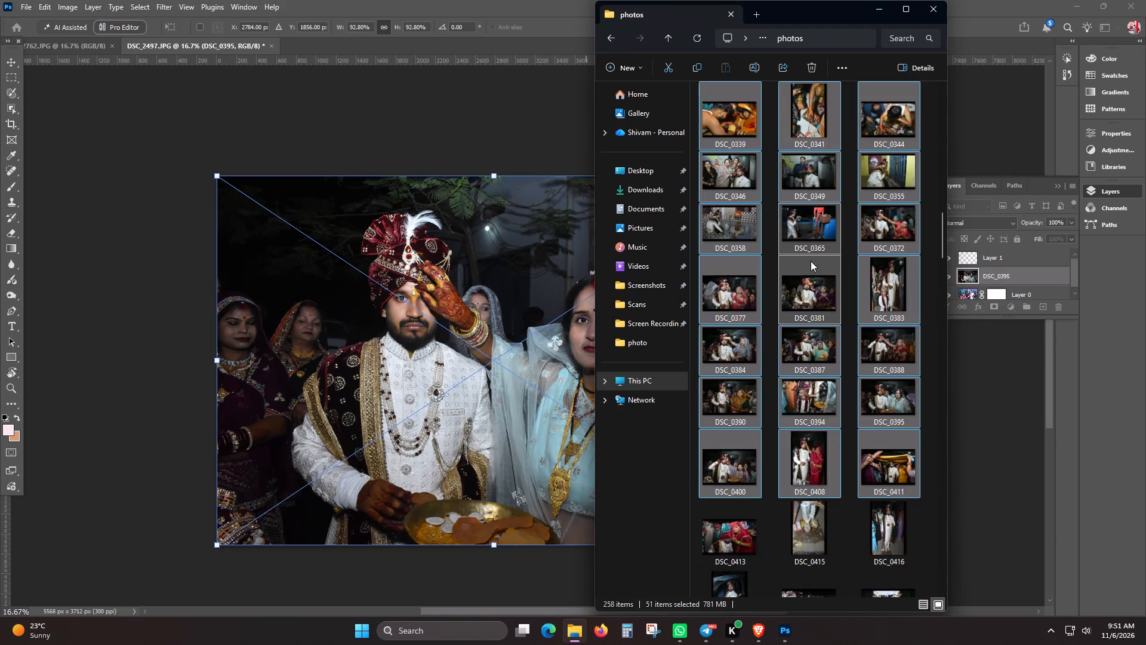
{"action": "scroll", "coordinate": [811, 261], "scroll_direction": "up", "scroll_amount": 3}
{"action": "scroll", "coordinate": [811, 261], "scroll_direction": "down", "scroll_amount": 1}
{"action": "scroll", "coordinate": [811, 261], "scroll_direction": "up", "scroll_amount": 3}
Go back to the selected folder and look through its photos pt2 and tika photos subfolders.
{"action": "key", "text": "BackSpace"}
{"action": "scroll", "coordinate": [785, 162], "scroll_direction": "up", "scroll_amount": 6}
{"action": "double_click", "coordinate": [754, 124]}
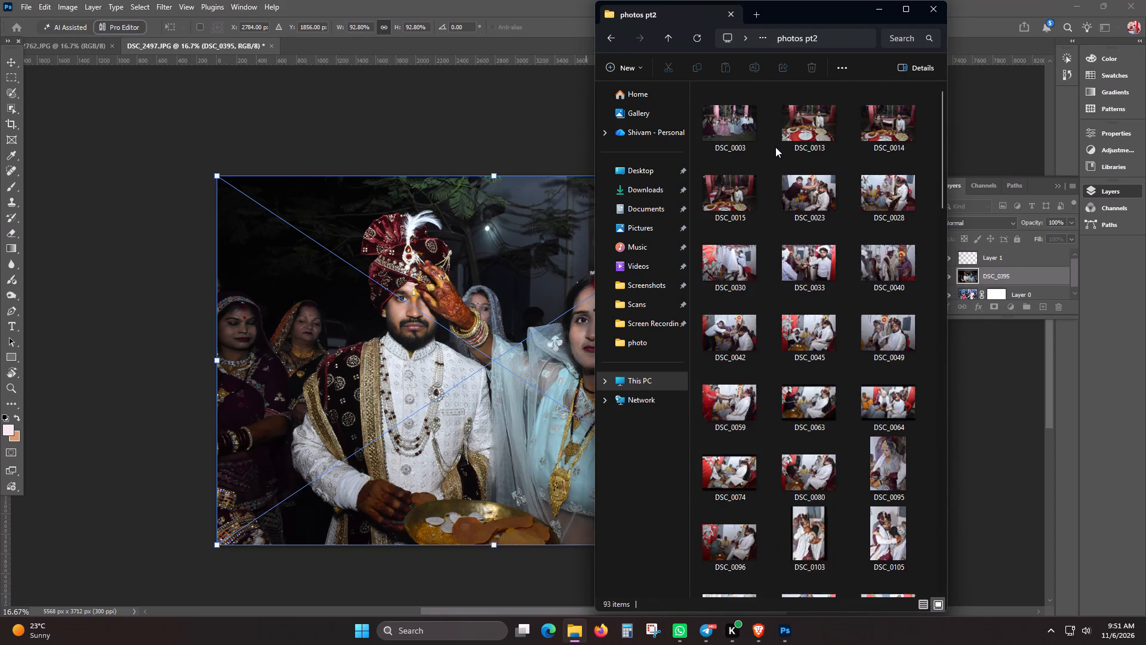
{"action": "scroll", "coordinate": [775, 154], "scroll_direction": "down", "scroll_amount": 14}
{"action": "key", "text": "BackSpace"}
{"action": "double_click", "coordinate": [762, 141]}
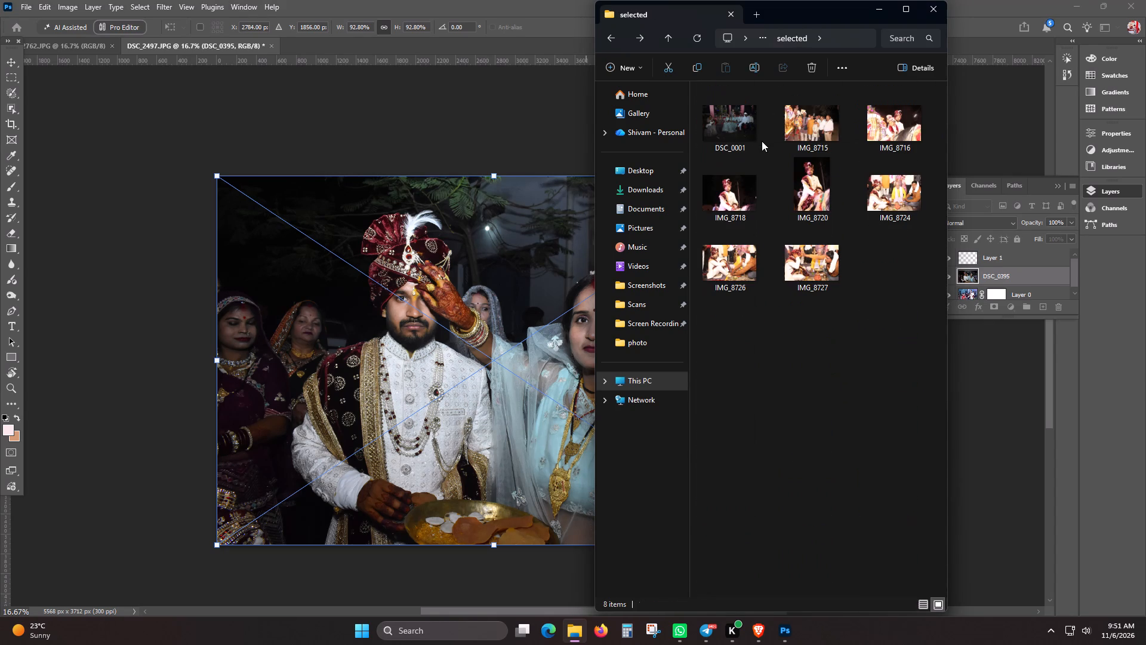
{"action": "scroll", "coordinate": [766, 145], "scroll_direction": "down", "scroll_amount": 8}
{"action": "scroll", "coordinate": [768, 148], "scroll_direction": "up", "scroll_amount": 8}
{"action": "key", "text": "BackSpace"}
{"action": "double_click", "coordinate": [762, 139]}
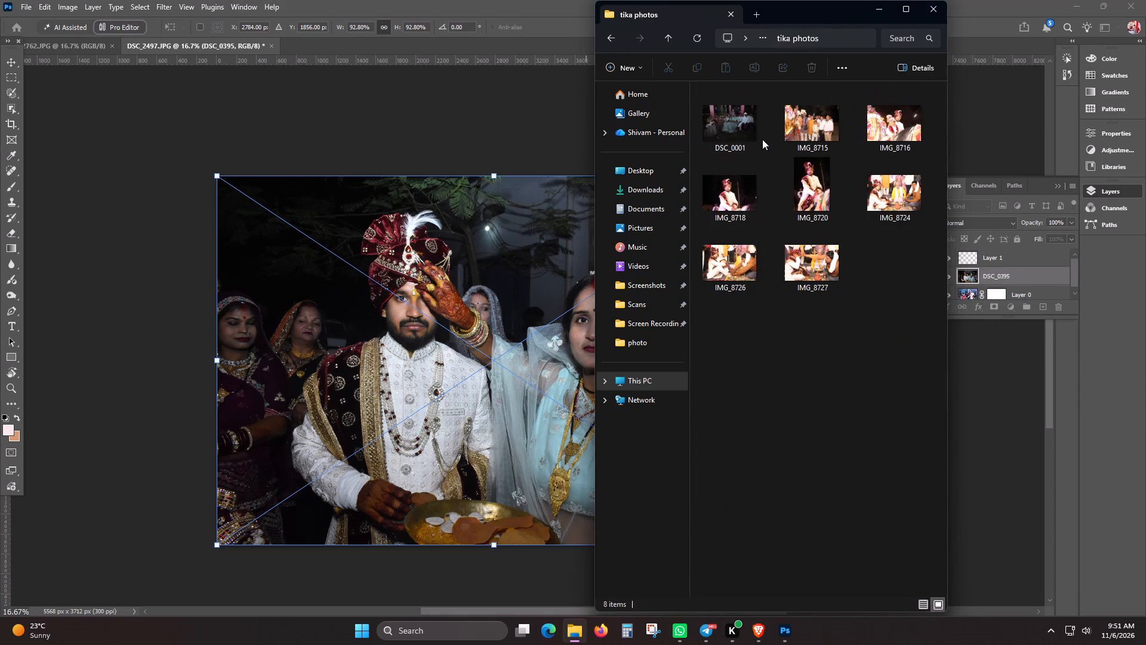
{"action": "key", "text": "BackSpace"}
{"action": "double_click", "coordinate": [740, 129]}
{"action": "scroll", "coordinate": [761, 152], "scroll_direction": "down", "scroll_amount": 7}
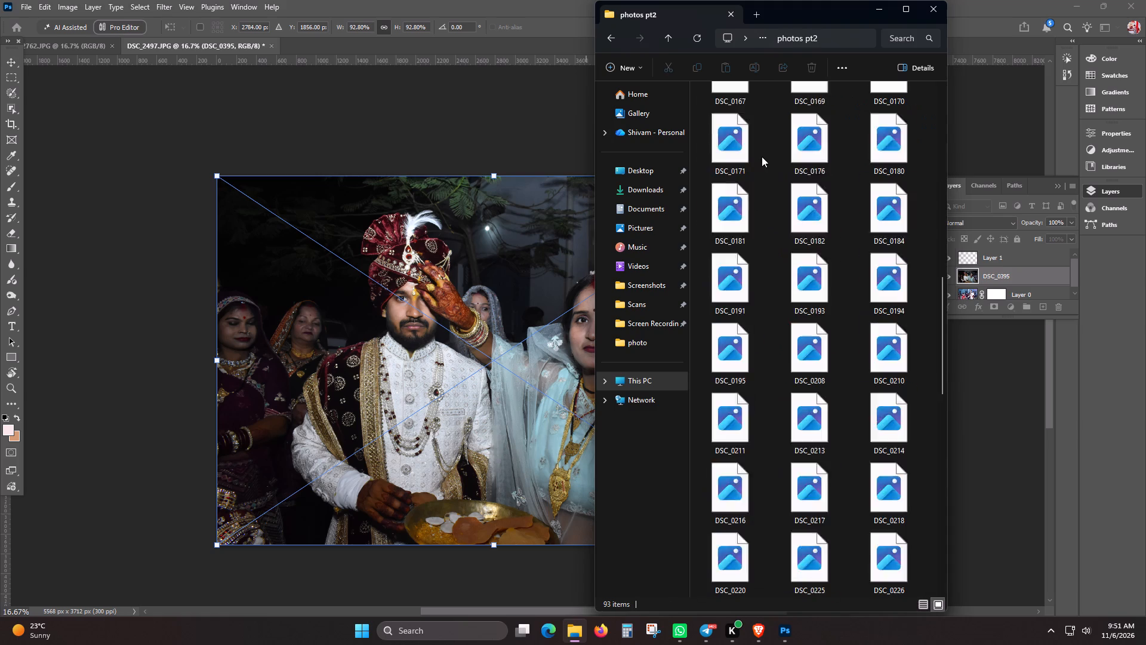
{"action": "scroll", "coordinate": [762, 156], "scroll_direction": "down", "scroll_amount": 8}
{"action": "key", "text": "BackSpace"}
{"action": "scroll", "coordinate": [772, 87], "scroll_direction": "up", "scroll_amount": 7}
Reopen the photos folder and look through its wedding thumbnails.
{"action": "double_click", "coordinate": [769, 106]}
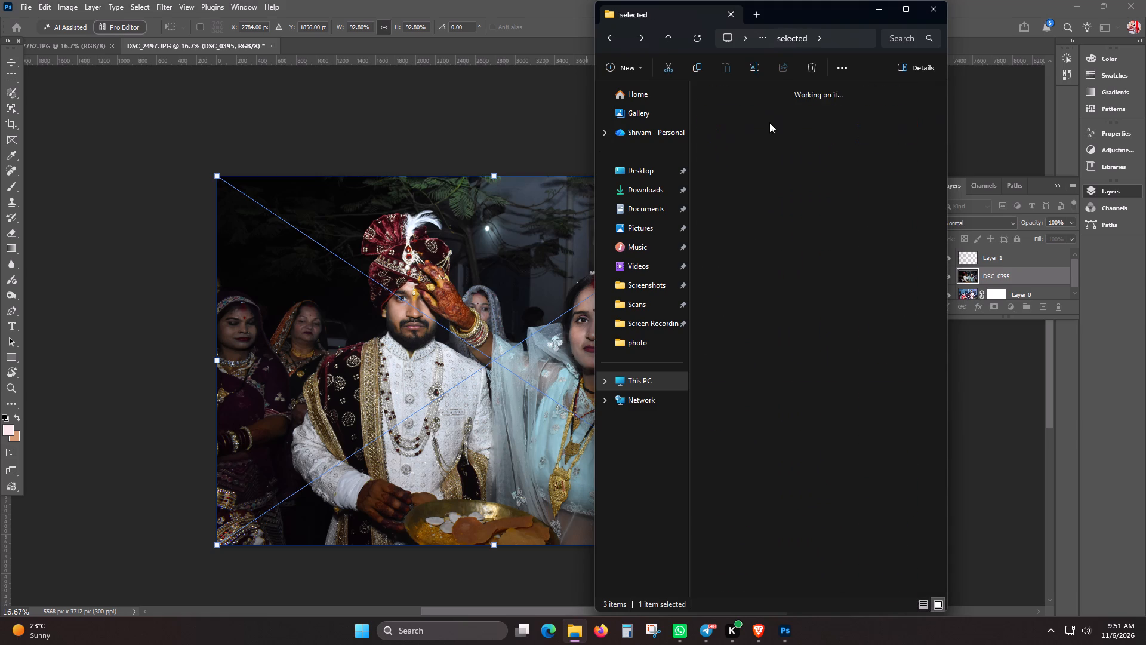
{"action": "scroll", "coordinate": [775, 160], "scroll_direction": "down", "scroll_amount": 18}
{"action": "scroll", "coordinate": [769, 167], "scroll_direction": "up", "scroll_amount": 1}
{"action": "scroll", "coordinate": [768, 169], "scroll_direction": "down", "scroll_amount": 11}
{"action": "scroll", "coordinate": [764, 170], "scroll_direction": "up", "scroll_amount": 8}
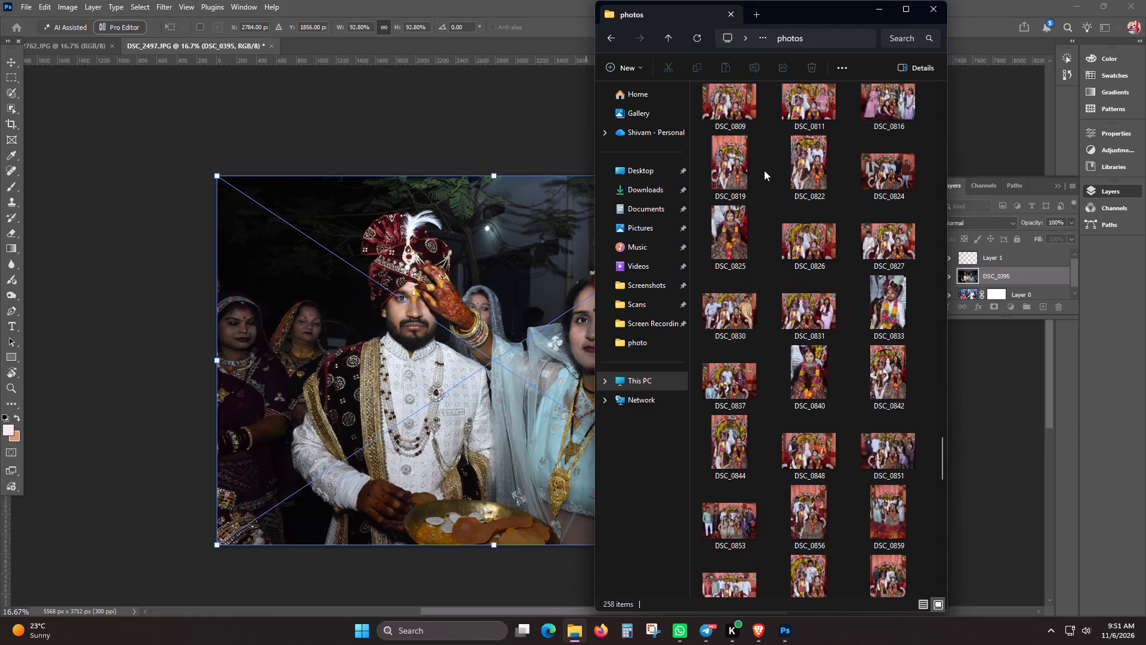
{"action": "scroll", "coordinate": [764, 170], "scroll_direction": "up", "scroll_amount": 13}
{"action": "scroll", "coordinate": [764, 170], "scroll_direction": "up", "scroll_amount": 8}
Switch back to Photoshop and commit the placement of DSC_0395 into the DSC_2497.JPG document.
{"action": "left_click", "coordinate": [473, 84]}
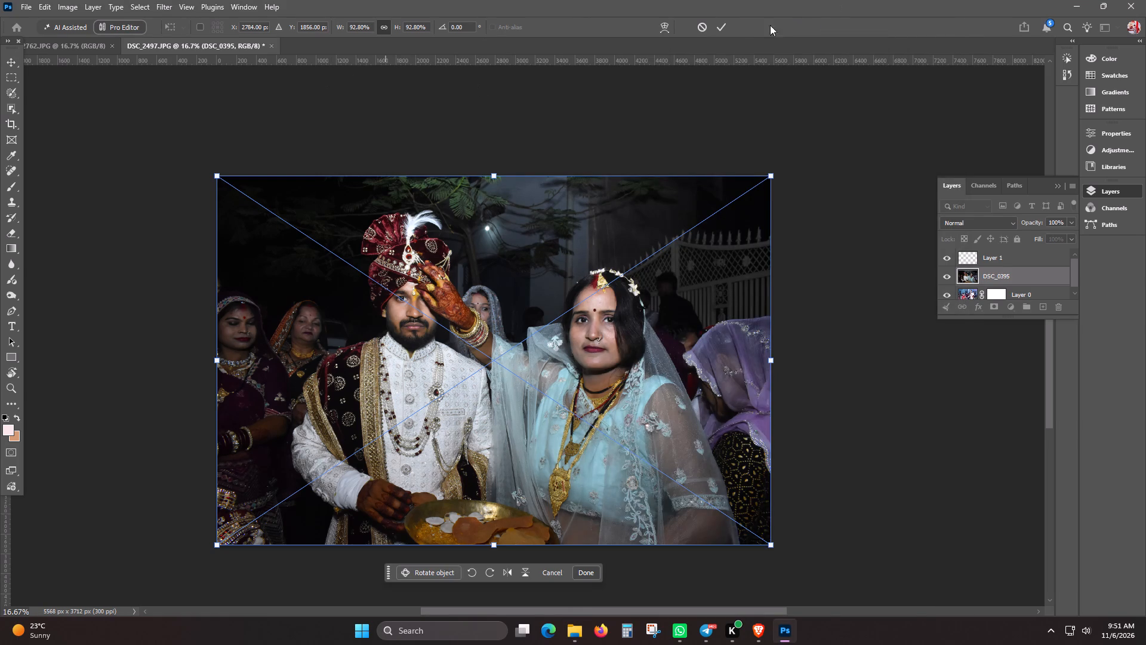
{"action": "left_click", "coordinate": [714, 33]}
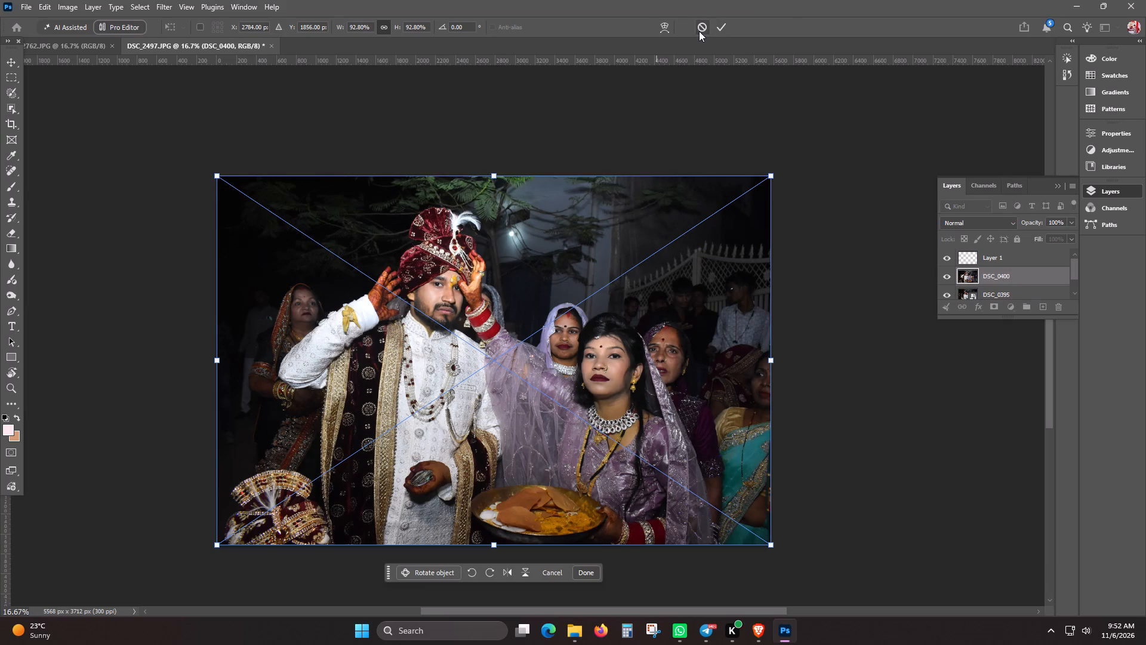
Discard the pending placements of DSC_0400 and DSC_0408, continuing with the remaining file.
{"action": "left_click", "coordinate": [699, 31]}
{"action": "left_click", "coordinate": [524, 228]}
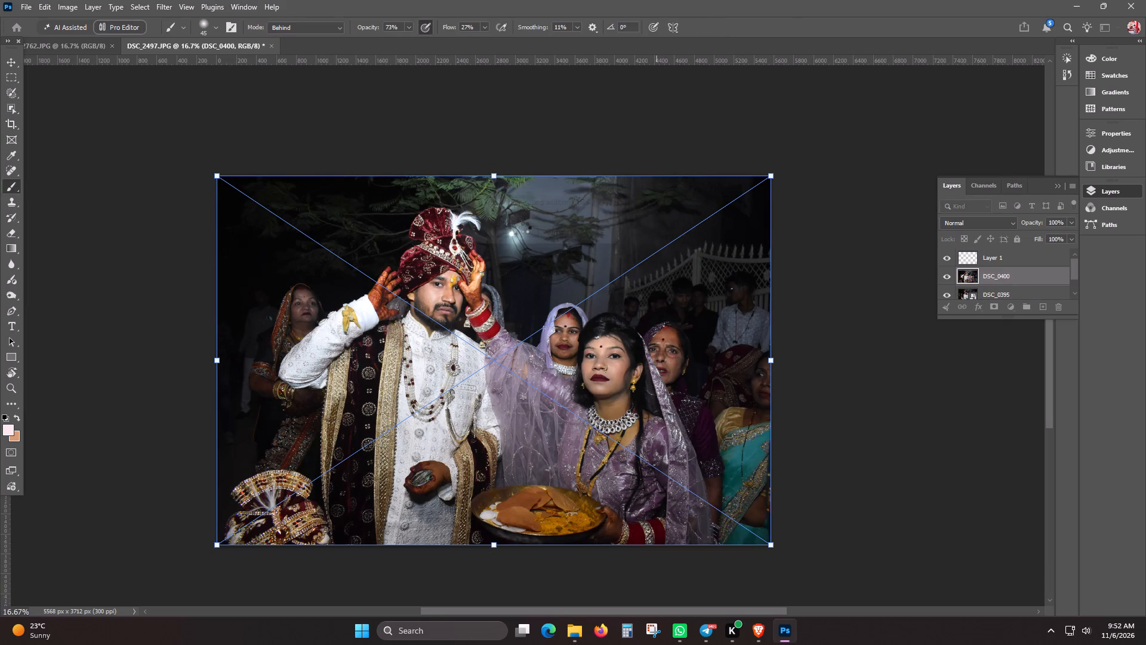
{"action": "left_click", "coordinate": [704, 26]}
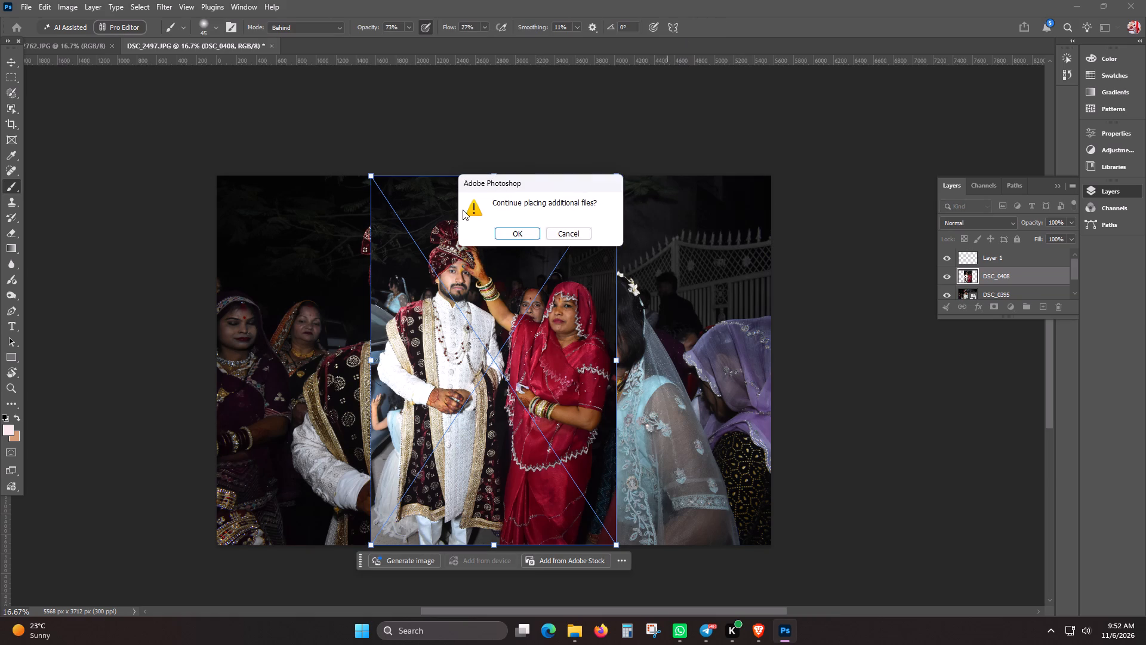
{"action": "left_click", "coordinate": [495, 235]}
{"action": "left_click", "coordinate": [513, 235]}
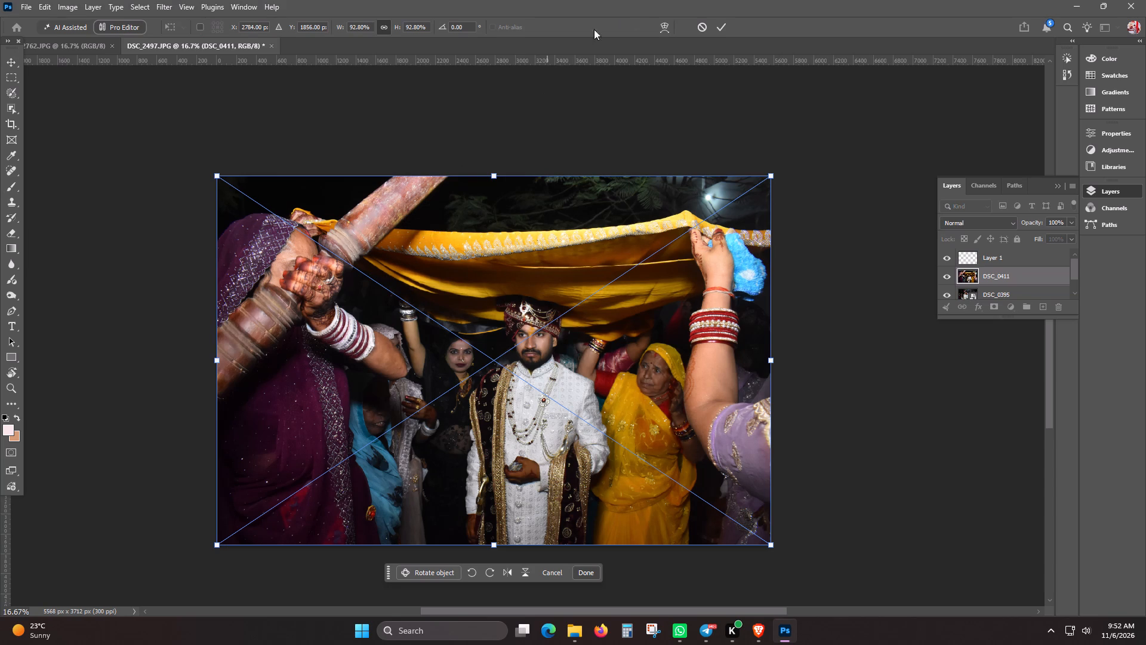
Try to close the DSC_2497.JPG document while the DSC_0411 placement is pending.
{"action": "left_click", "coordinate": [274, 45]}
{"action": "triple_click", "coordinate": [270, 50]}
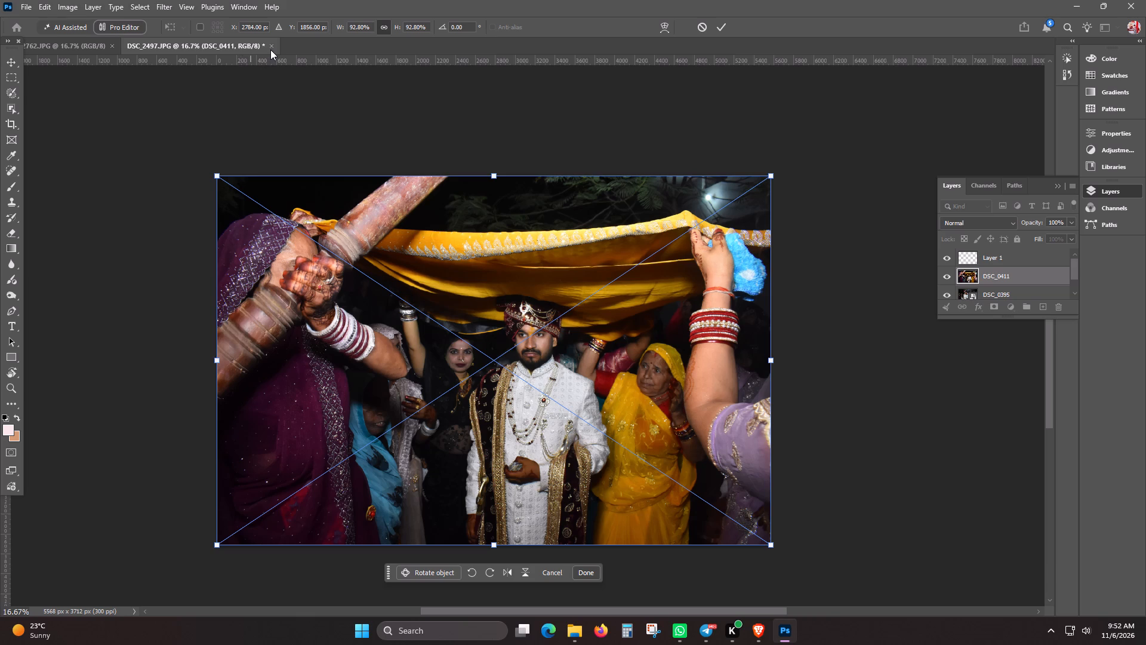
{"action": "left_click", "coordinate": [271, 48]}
Discard the pending placement of DSC_0411 to end the batch of placed photos.
{"action": "left_click", "coordinate": [698, 30]}
{"action": "left_click", "coordinate": [521, 235]}
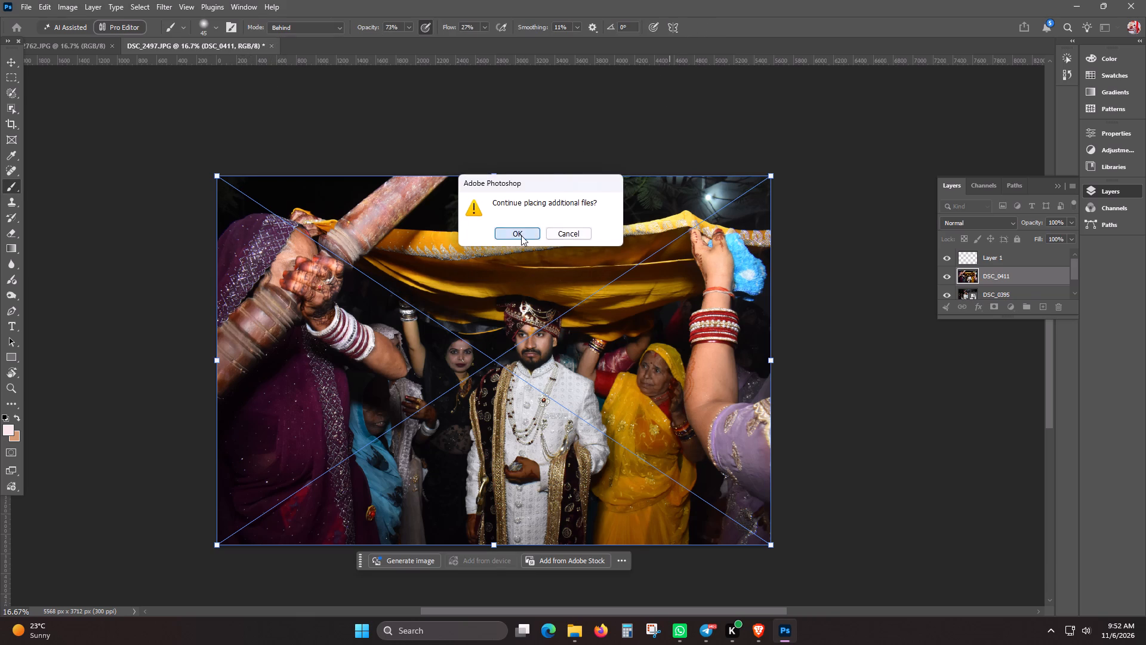
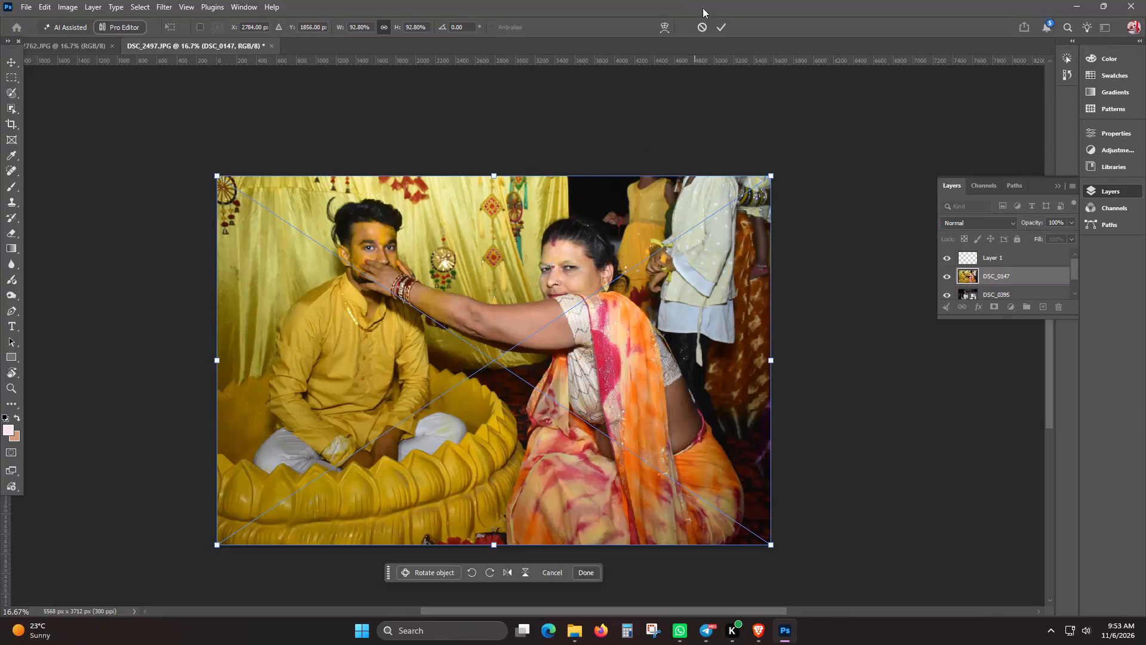
Discard the pending placements of DSC_0147, DSC_0150, DSC_0153 and DSC_0161 and the others between them, continuing with the remaining files.
{"action": "left_click", "coordinate": [706, 23]}
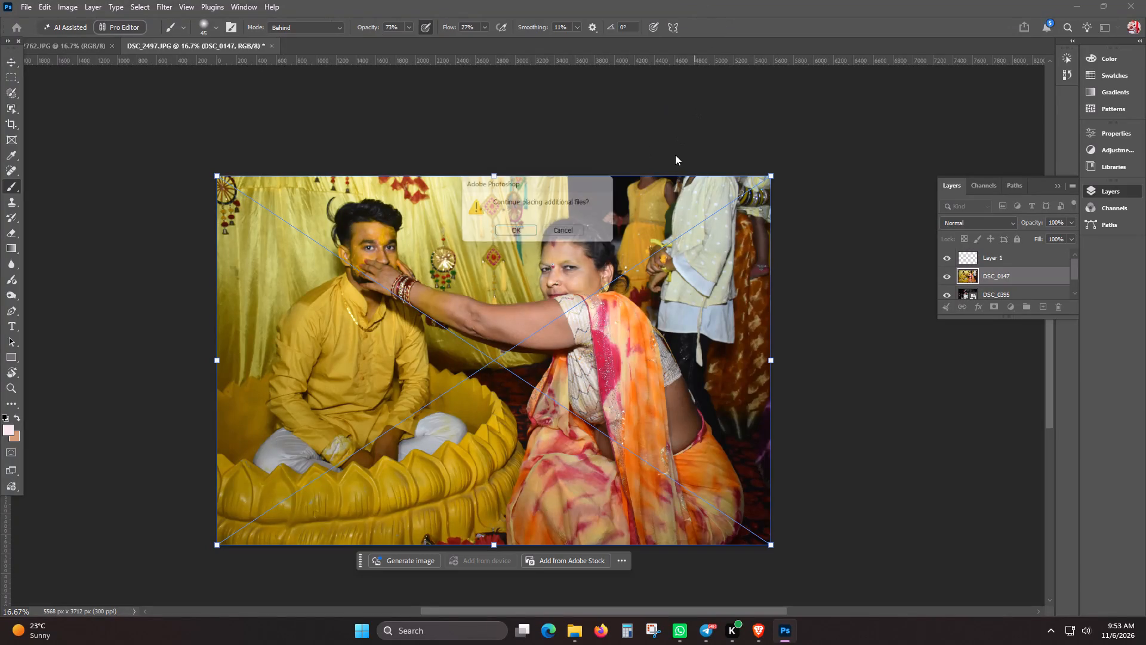
{"action": "left_click", "coordinate": [531, 228]}
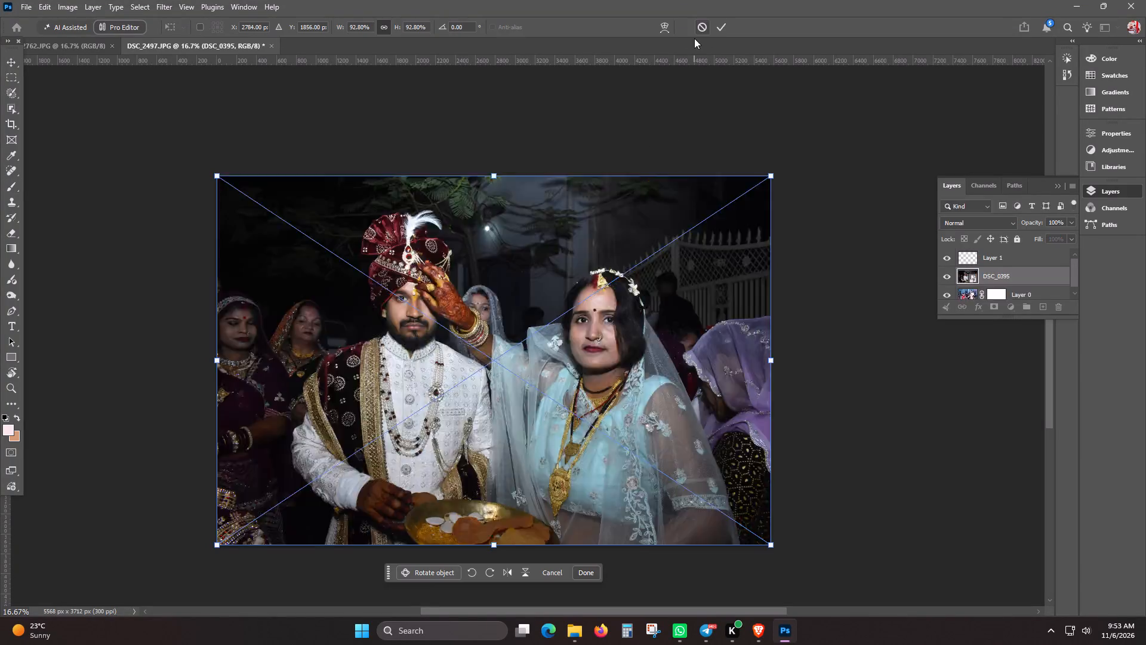
{"action": "left_click", "coordinate": [699, 23]}
{"action": "left_click", "coordinate": [519, 232]}
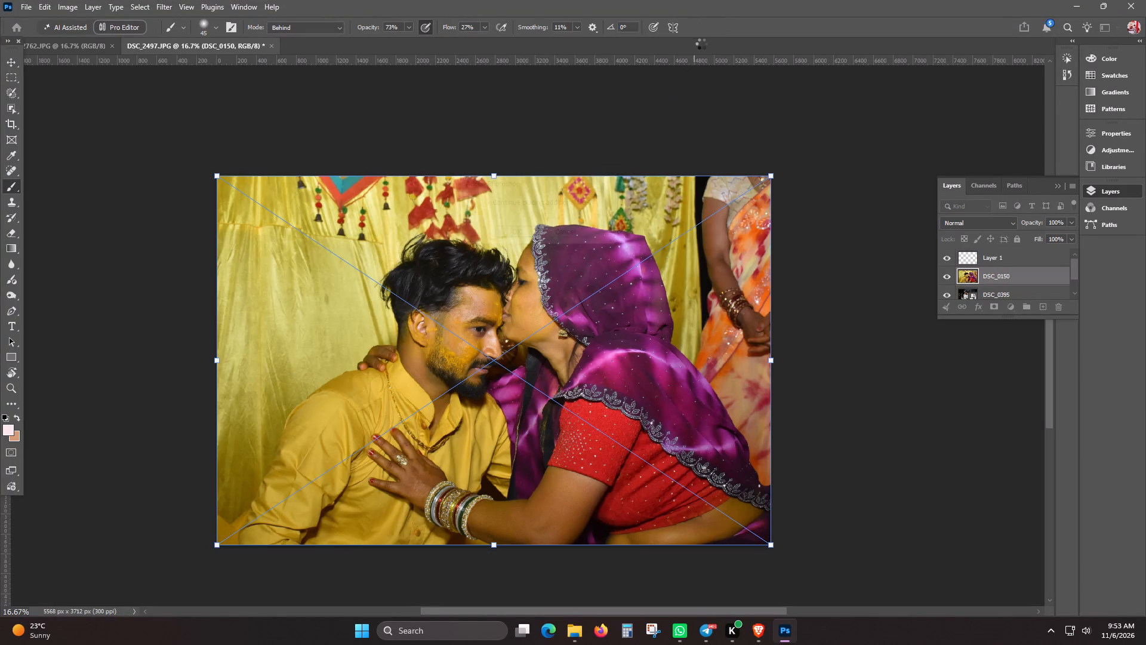
{"action": "left_click", "coordinate": [704, 30]}
{"action": "left_click", "coordinate": [546, 244]}
{"action": "left_click", "coordinate": [531, 238]}
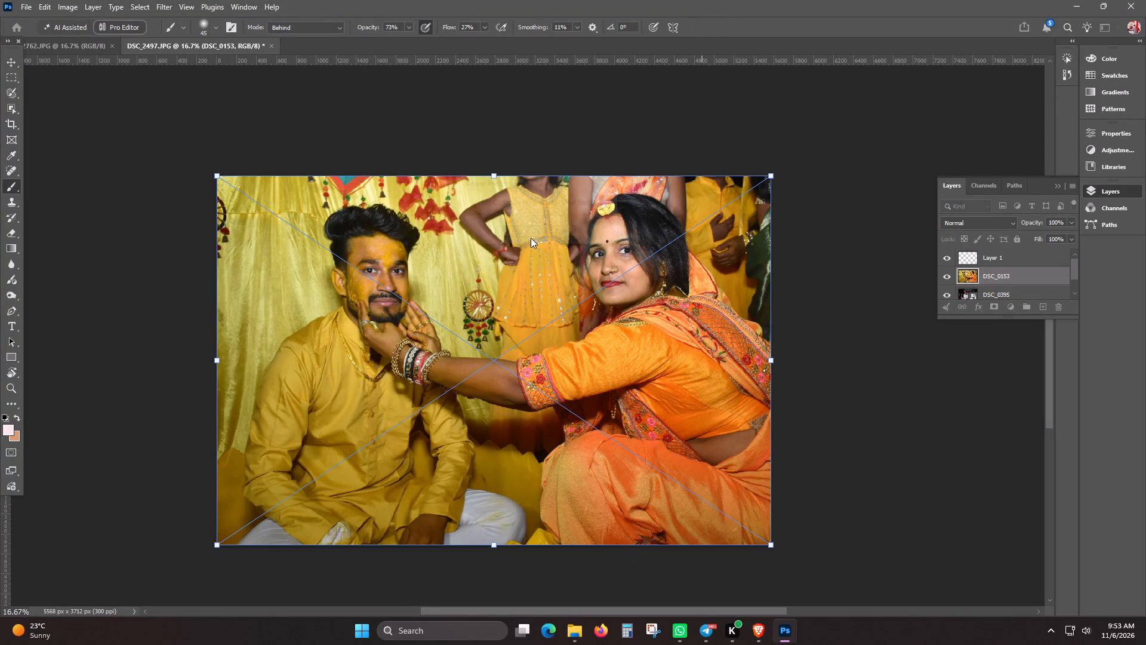
{"action": "left_click", "coordinate": [701, 24]}
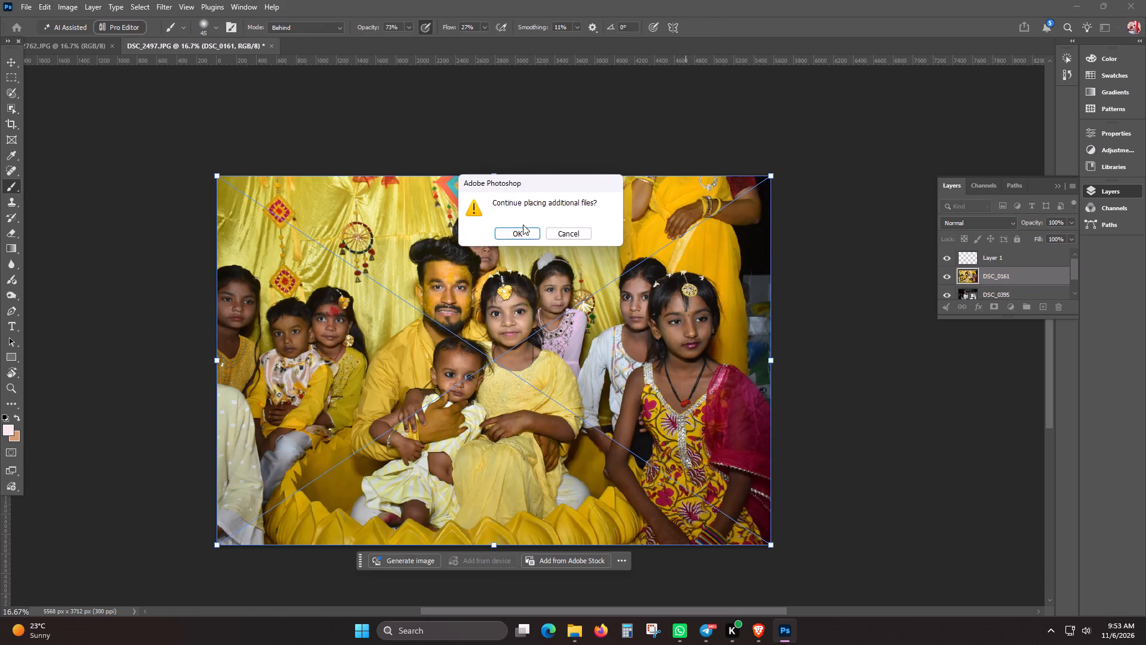
{"action": "left_click", "coordinate": [523, 225]}
{"action": "left_click", "coordinate": [523, 231]}
{"action": "left_click", "coordinate": [523, 236]}
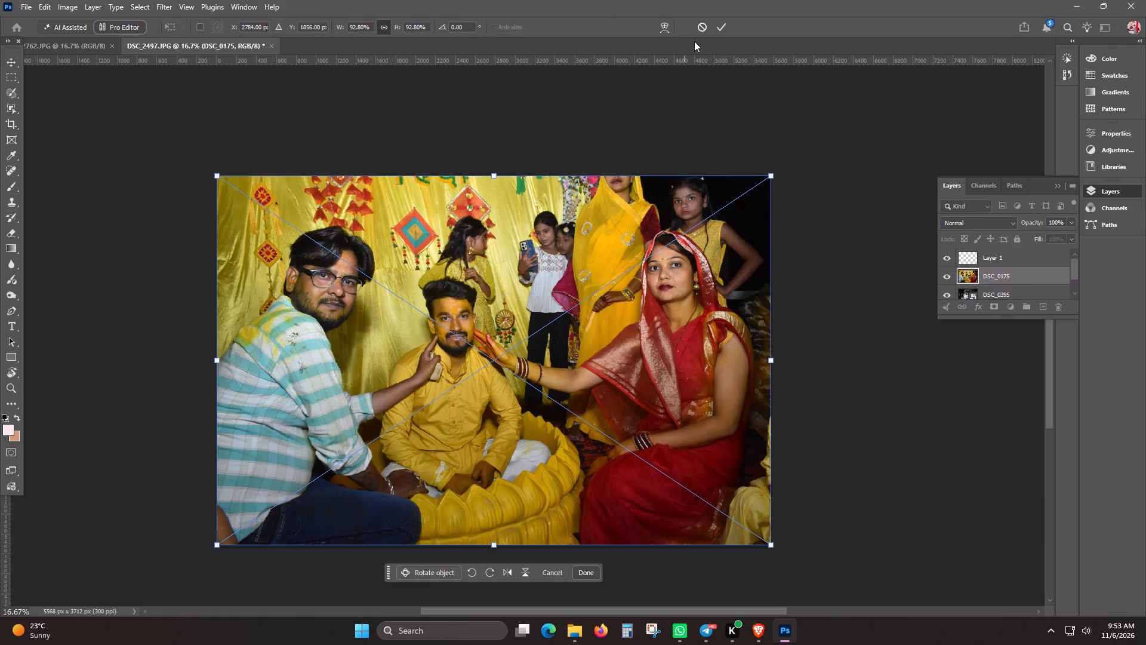
Discard the pending placements of DSC_0175, DSC_0177 and DSC_0186, continuing with the remaining files each time.
{"action": "left_click", "coordinate": [701, 31]}
{"action": "double_click", "coordinate": [514, 239]}
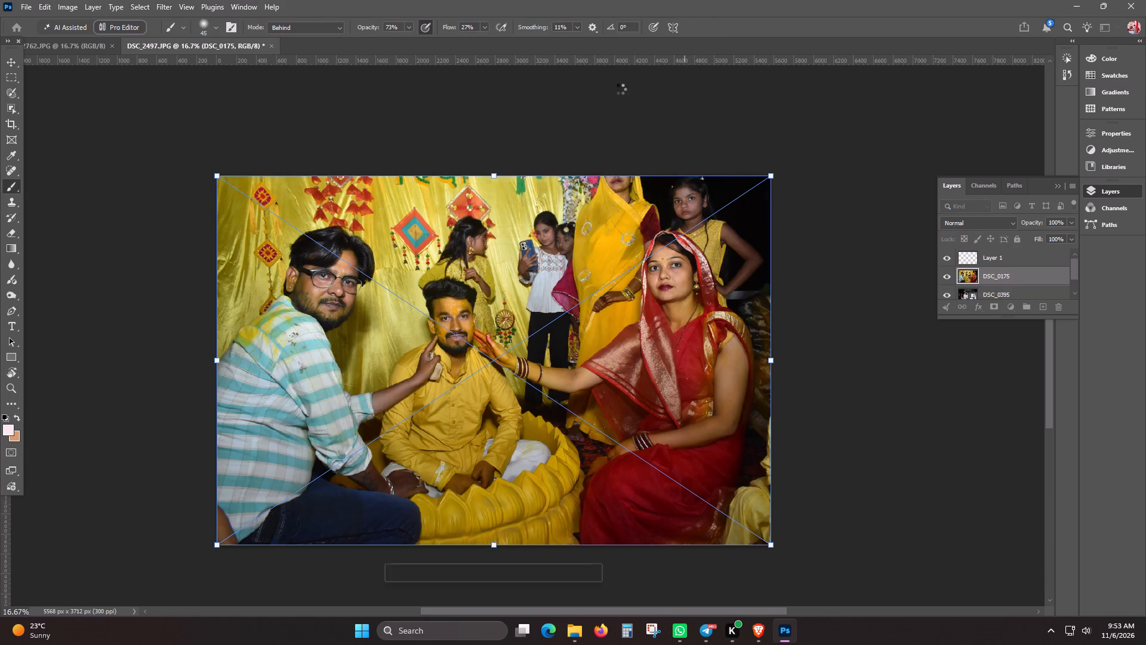
{"action": "left_click", "coordinate": [698, 25]}
{"action": "double_click", "coordinate": [537, 227]}
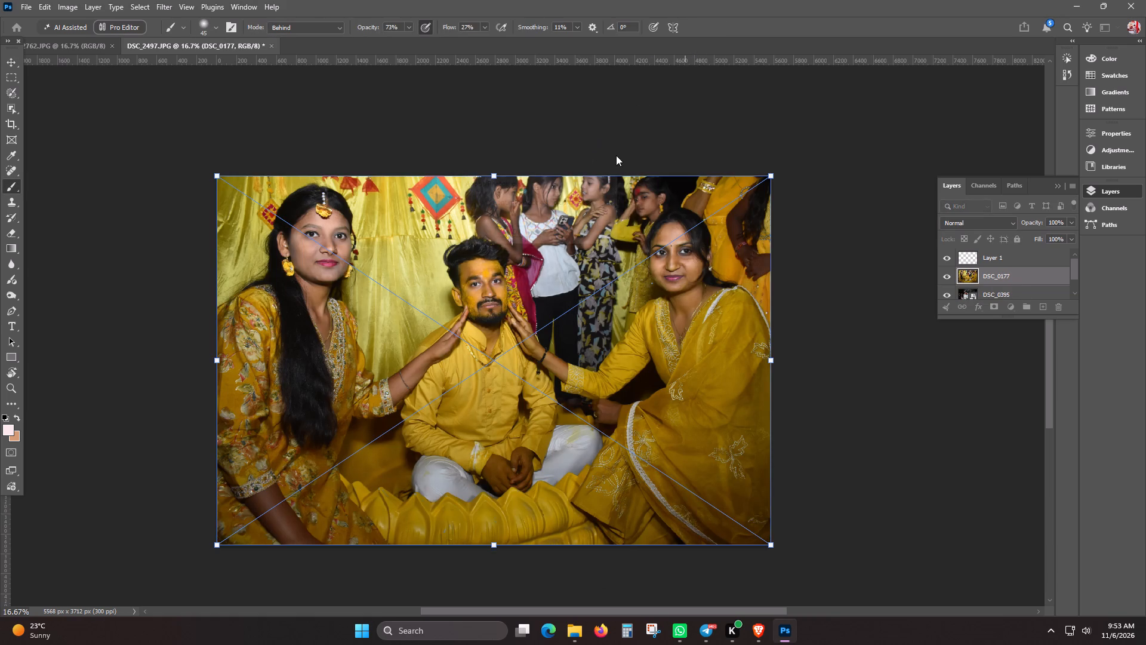
{"action": "left_click", "coordinate": [704, 29]}
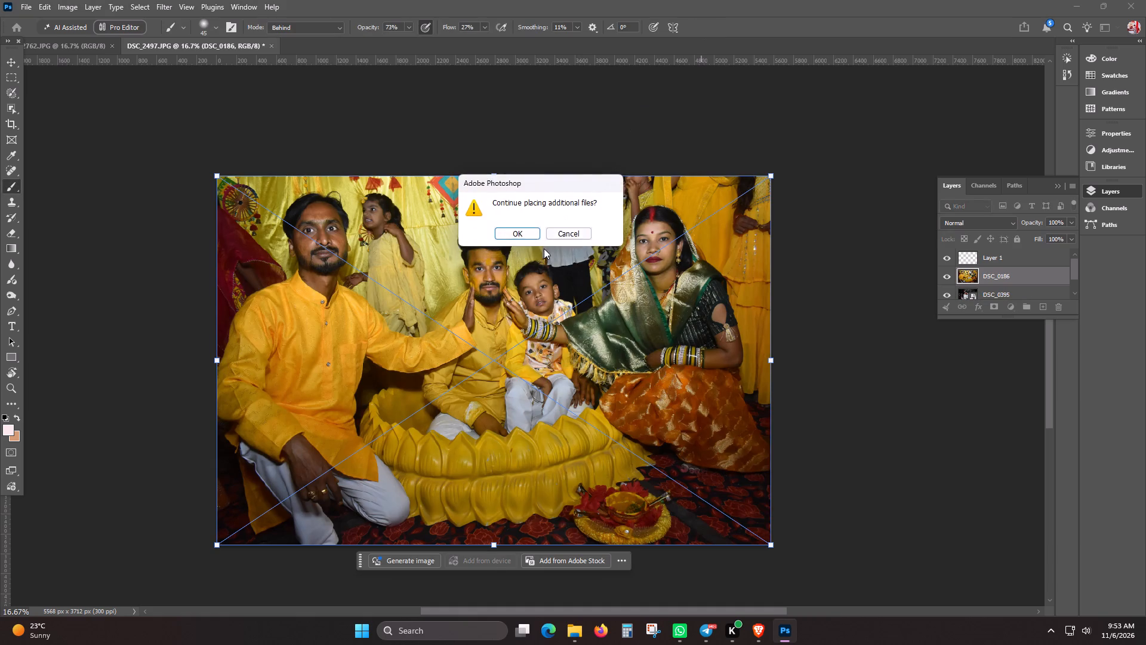
{"action": "left_click", "coordinate": [544, 248]}
{"action": "left_click", "coordinate": [512, 230]}
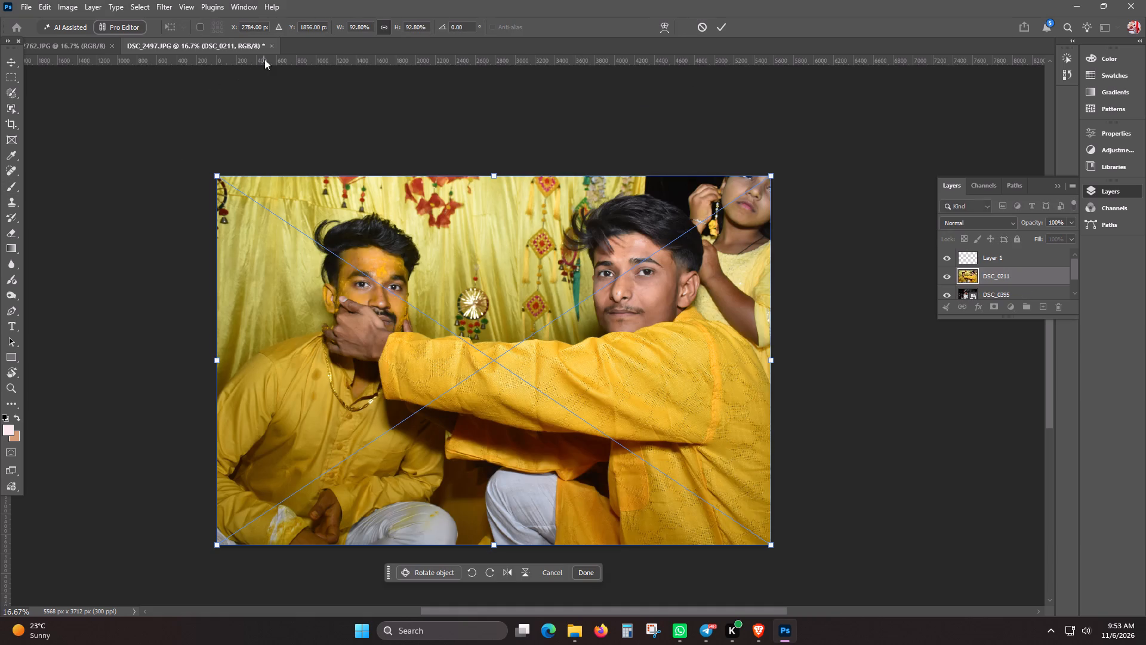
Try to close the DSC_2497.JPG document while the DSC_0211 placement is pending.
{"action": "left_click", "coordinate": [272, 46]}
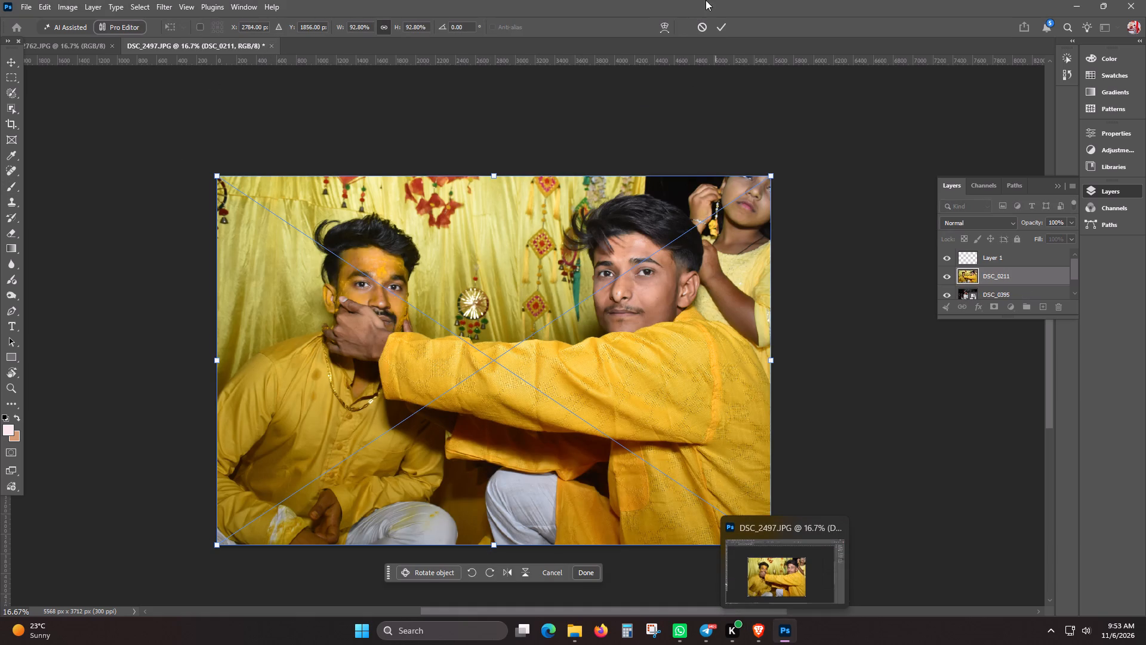
Discard the pending placements of DSC_0211 and DSC_0213, continuing with the remaining files.
{"action": "left_click", "coordinate": [707, 30]}
{"action": "left_click", "coordinate": [525, 242]}
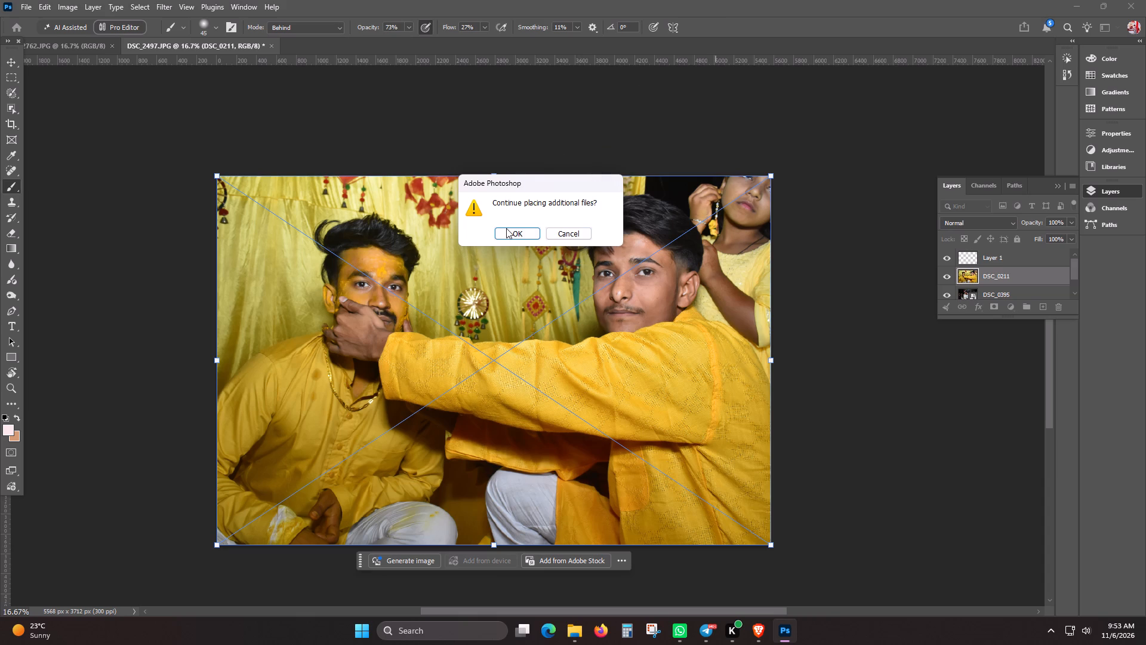
{"action": "left_click", "coordinate": [506, 228]}
{"action": "left_click", "coordinate": [703, 29]}
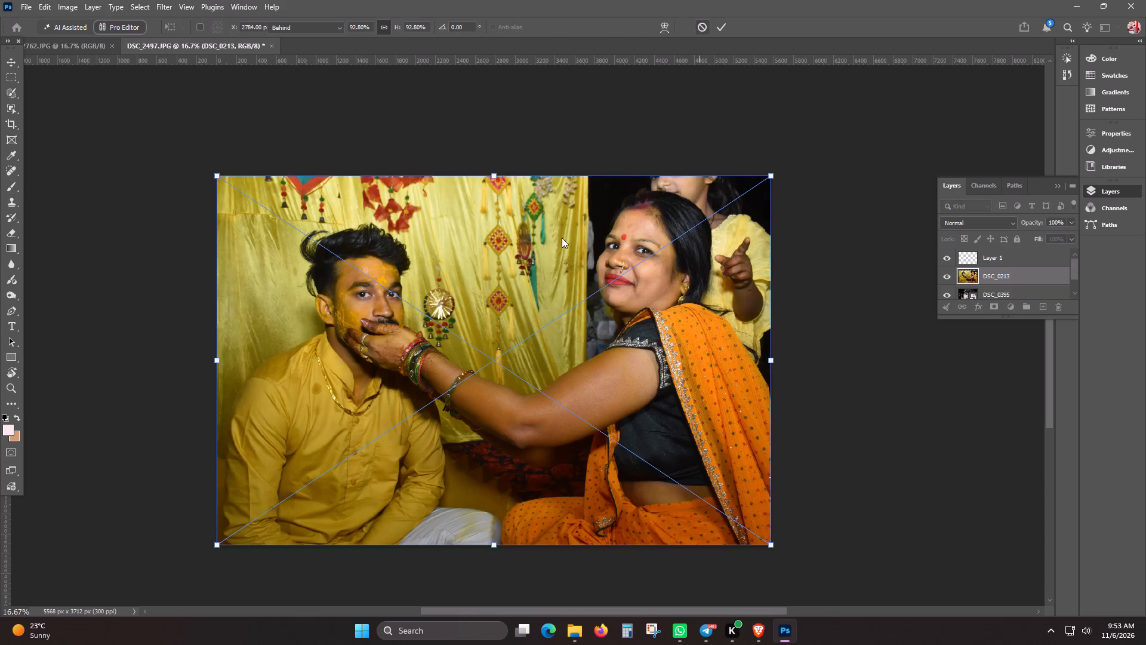
{"action": "left_click", "coordinate": [529, 251]}
{"action": "left_click", "coordinate": [531, 240]}
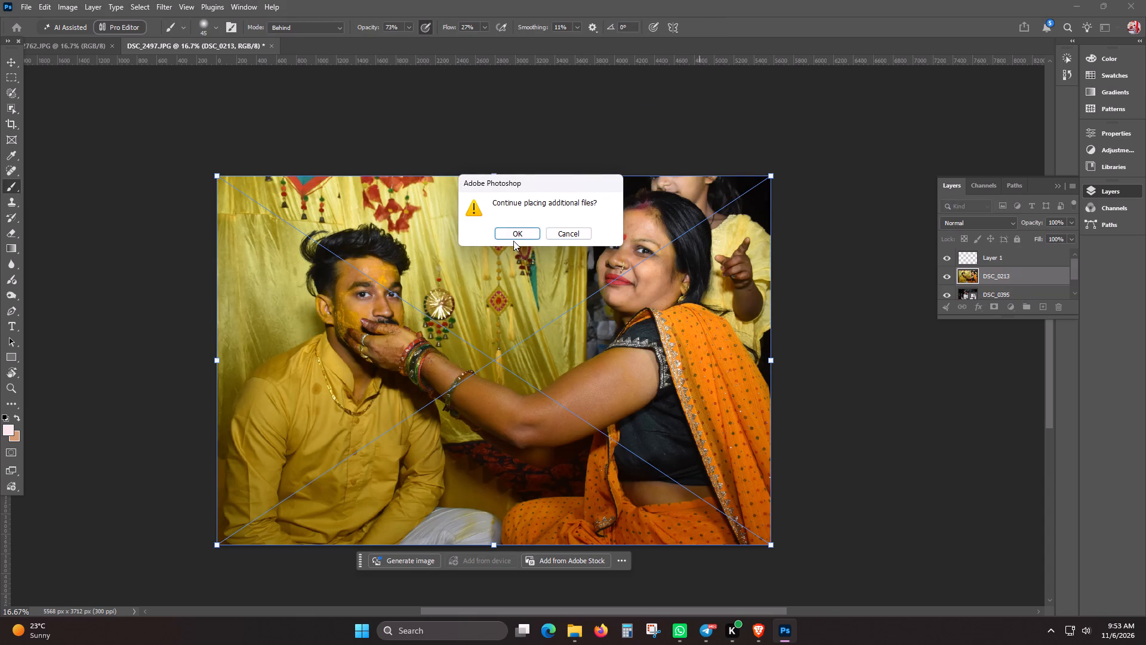
{"action": "left_click", "coordinate": [513, 241]}
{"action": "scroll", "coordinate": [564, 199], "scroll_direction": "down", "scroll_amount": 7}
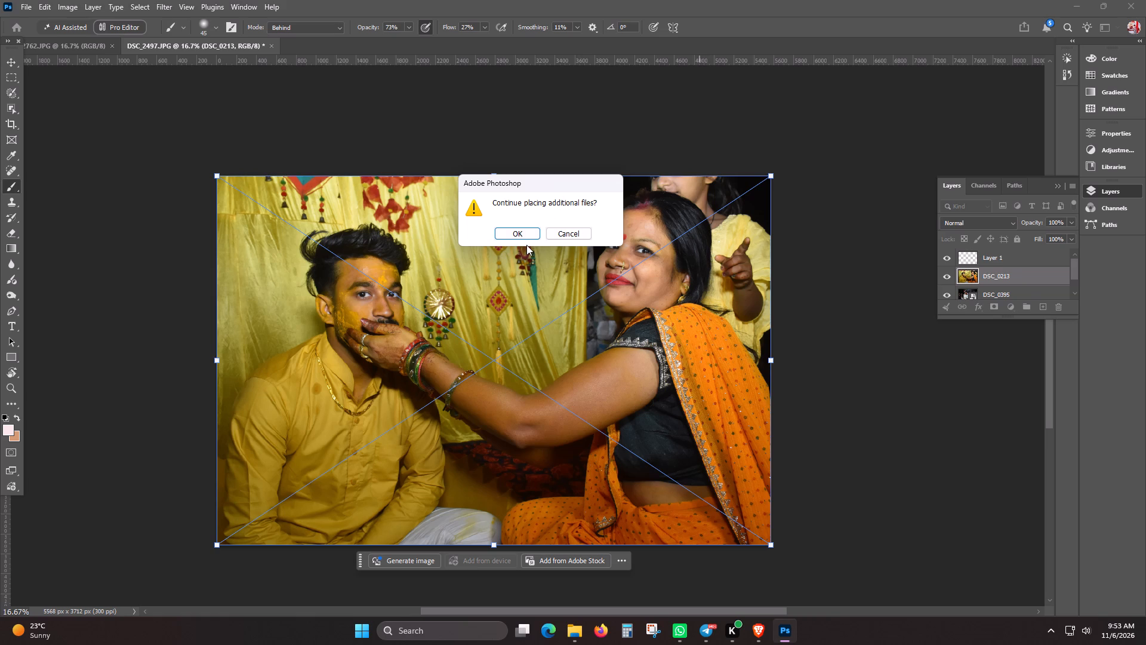
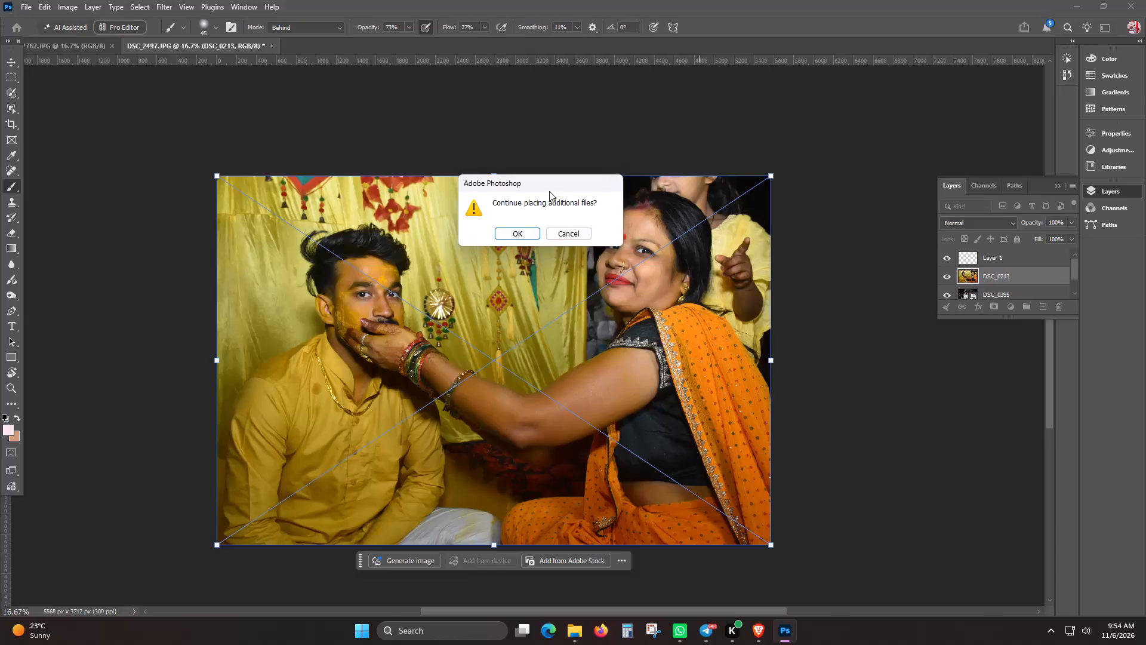
Stop placing the remaining queued photos in DSC_2497.JPG.
{"action": "left_click", "coordinate": [546, 233]}
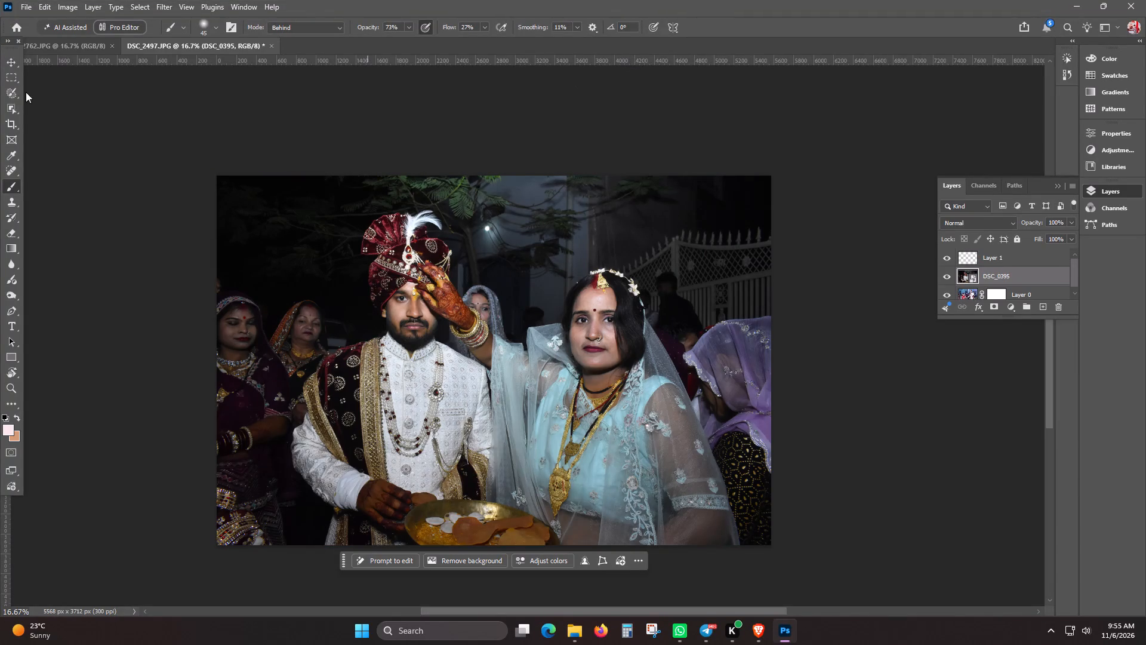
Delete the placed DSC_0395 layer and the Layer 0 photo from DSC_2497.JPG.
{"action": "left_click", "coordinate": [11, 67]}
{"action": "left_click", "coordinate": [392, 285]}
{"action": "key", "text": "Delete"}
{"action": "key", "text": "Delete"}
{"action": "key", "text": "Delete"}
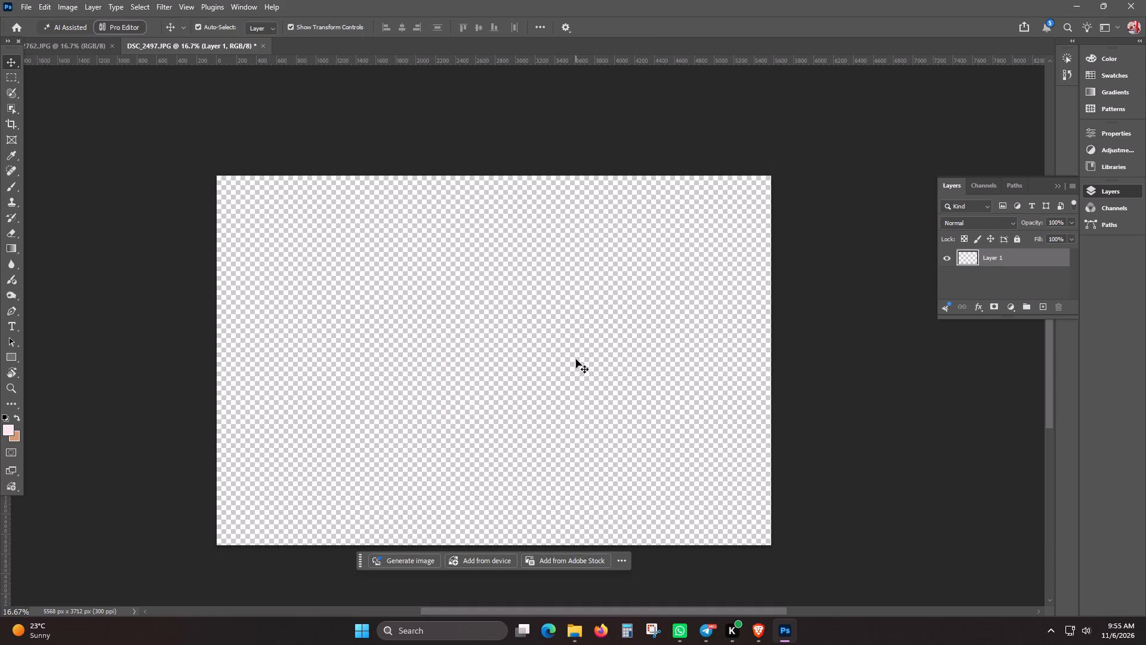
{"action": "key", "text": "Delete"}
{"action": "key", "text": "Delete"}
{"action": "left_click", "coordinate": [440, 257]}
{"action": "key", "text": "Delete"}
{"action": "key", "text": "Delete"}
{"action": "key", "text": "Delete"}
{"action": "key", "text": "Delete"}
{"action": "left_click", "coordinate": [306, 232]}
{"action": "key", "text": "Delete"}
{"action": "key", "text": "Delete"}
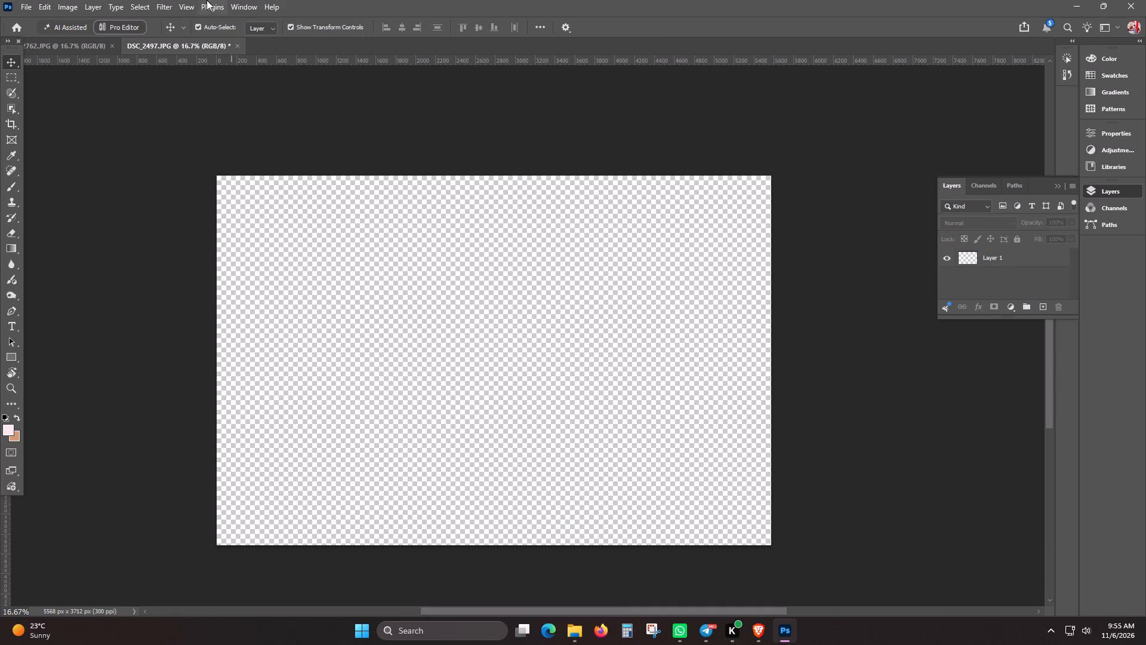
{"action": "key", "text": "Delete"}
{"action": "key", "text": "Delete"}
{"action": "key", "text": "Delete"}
Close DSC_2497.JPG without saving its changes.
{"action": "left_click", "coordinate": [239, 44]}
{"action": "left_click", "coordinate": [578, 237]}
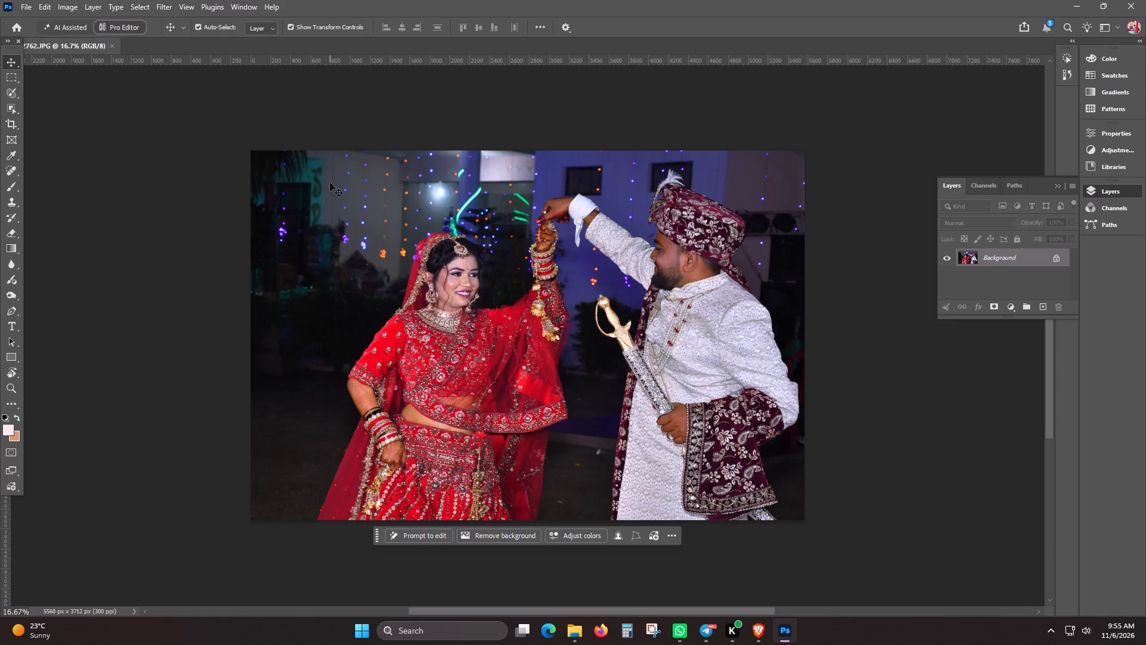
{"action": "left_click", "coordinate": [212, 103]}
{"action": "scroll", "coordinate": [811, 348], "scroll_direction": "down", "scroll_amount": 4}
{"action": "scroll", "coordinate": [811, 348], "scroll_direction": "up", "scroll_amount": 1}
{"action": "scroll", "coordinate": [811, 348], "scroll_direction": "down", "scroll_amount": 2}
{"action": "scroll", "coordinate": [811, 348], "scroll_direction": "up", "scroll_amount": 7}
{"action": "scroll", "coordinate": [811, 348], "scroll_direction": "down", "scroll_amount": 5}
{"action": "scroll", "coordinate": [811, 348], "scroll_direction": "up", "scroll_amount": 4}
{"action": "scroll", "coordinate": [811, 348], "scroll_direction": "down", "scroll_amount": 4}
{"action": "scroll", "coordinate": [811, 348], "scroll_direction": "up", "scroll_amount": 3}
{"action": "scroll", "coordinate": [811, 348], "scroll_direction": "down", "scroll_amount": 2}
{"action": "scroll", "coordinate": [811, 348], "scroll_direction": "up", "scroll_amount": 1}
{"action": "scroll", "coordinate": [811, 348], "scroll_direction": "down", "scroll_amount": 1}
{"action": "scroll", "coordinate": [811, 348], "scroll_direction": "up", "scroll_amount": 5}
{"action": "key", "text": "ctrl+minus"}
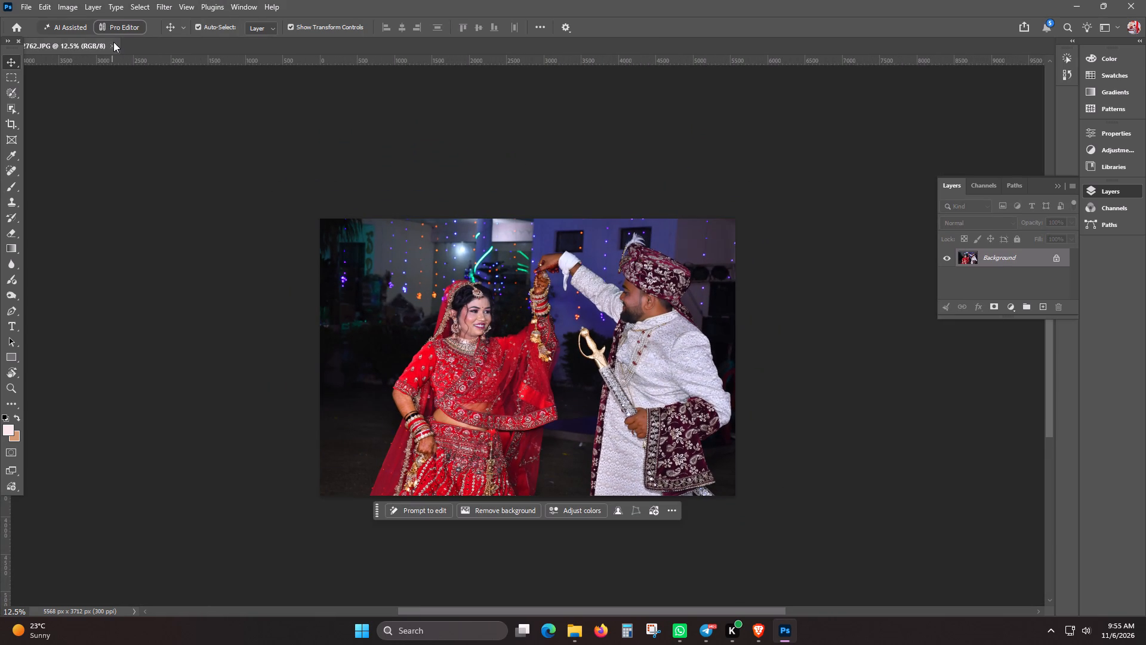
Close the remaining DSC_2762.JPG document.
{"action": "left_click_drag", "start_coordinate": [113, 42], "coordinate": [120, 53]}
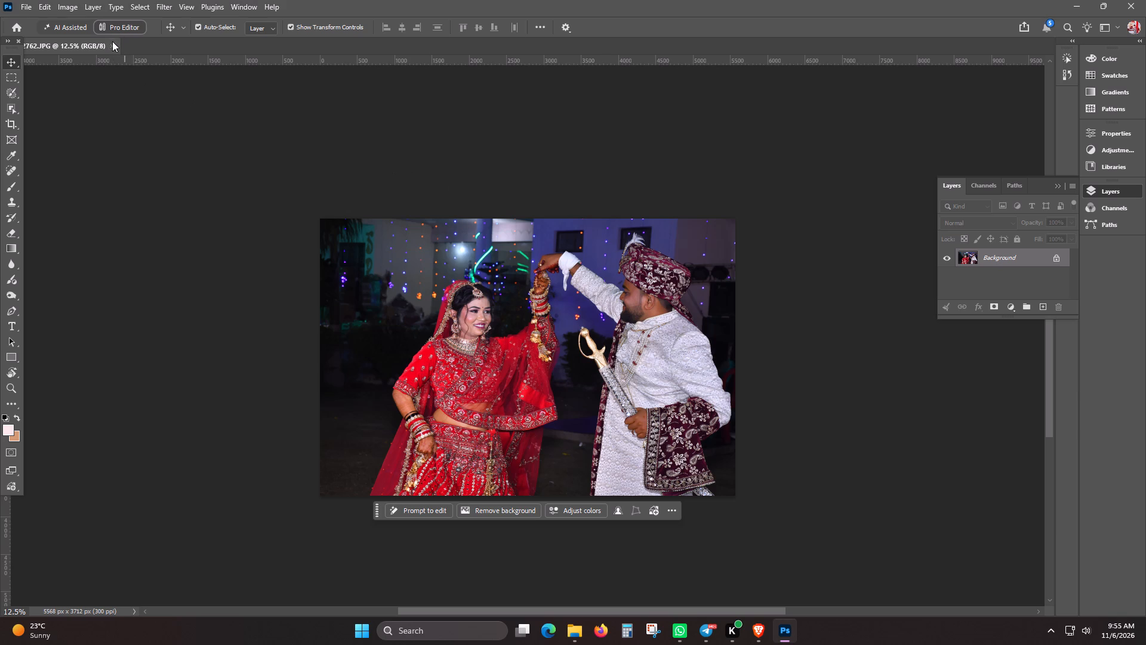
{"action": "left_click", "coordinate": [110, 46]}
Open photo DSC_0004 from the Vivek > photo > selected > photos folder on the Csc Data (F:) drive.
{"action": "left_click", "coordinate": [33, 105]}
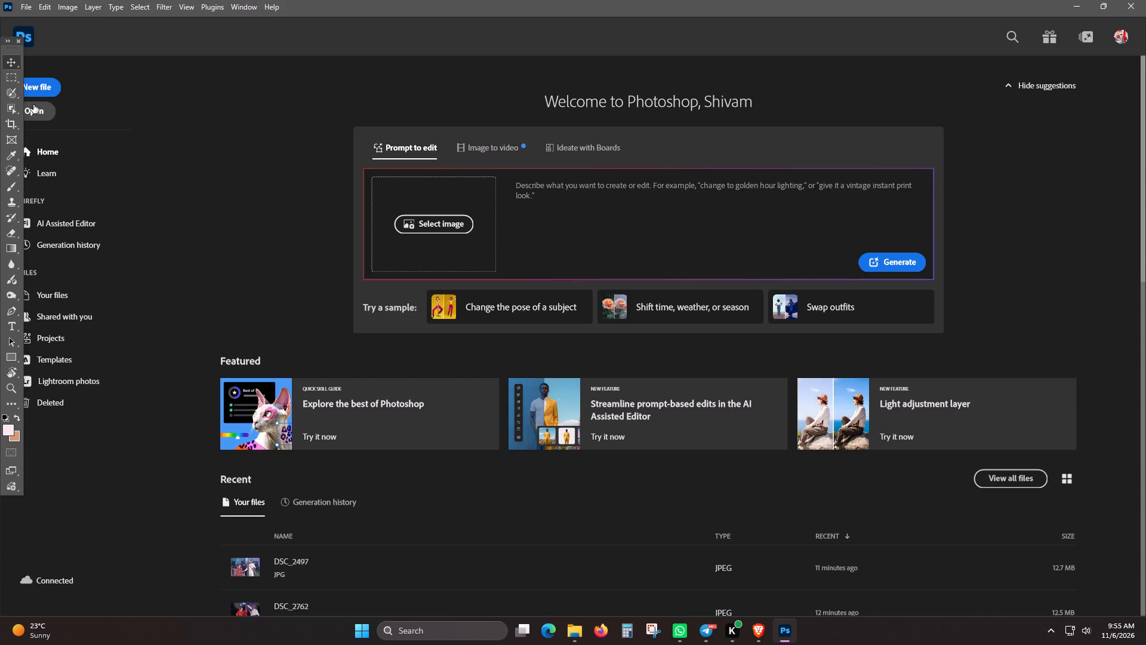
{"action": "scroll", "coordinate": [444, 277], "scroll_direction": "down", "scroll_amount": 7}
{"action": "scroll", "coordinate": [443, 277], "scroll_direction": "up", "scroll_amount": 7}
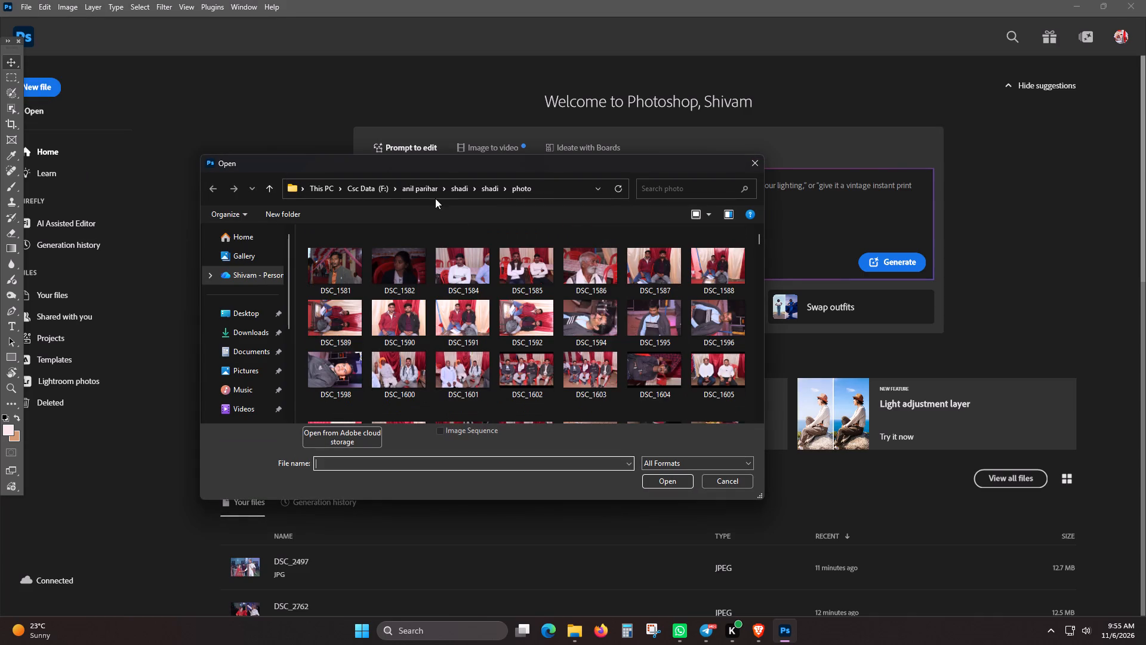
{"action": "left_click", "coordinate": [435, 186]}
{"action": "left_click", "coordinate": [416, 188]}
{"action": "left_click", "coordinate": [375, 189]}
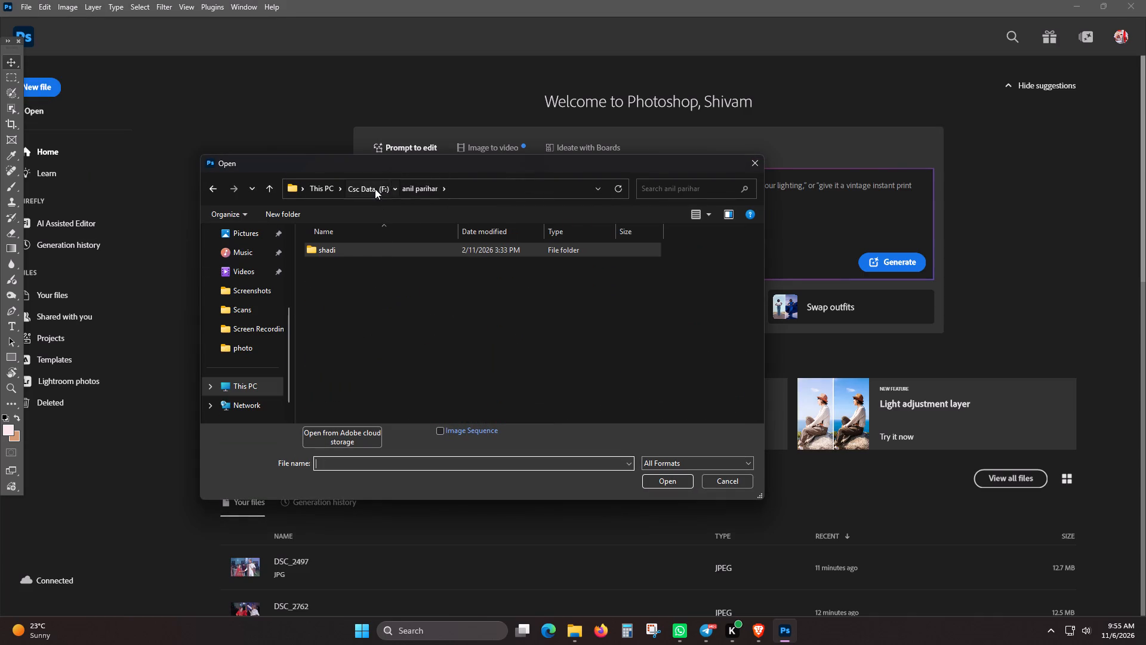
{"action": "double_click", "coordinate": [347, 297]}
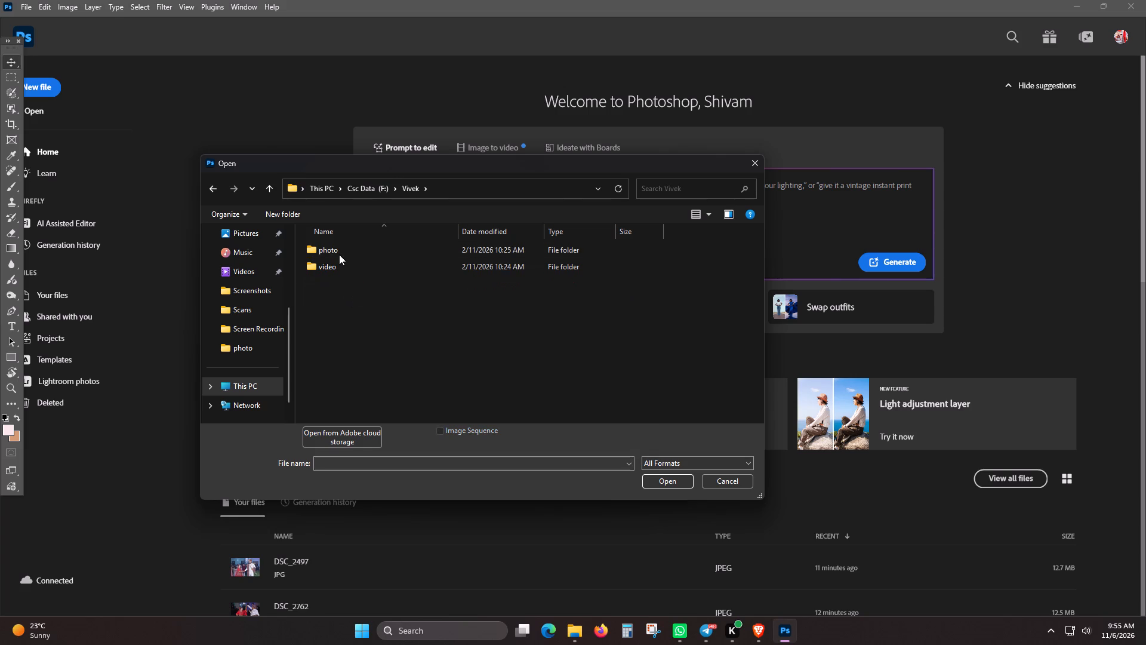
{"action": "double_click", "coordinate": [339, 254]}
{"action": "double_click", "coordinate": [350, 254]}
{"action": "double_click", "coordinate": [350, 254]}
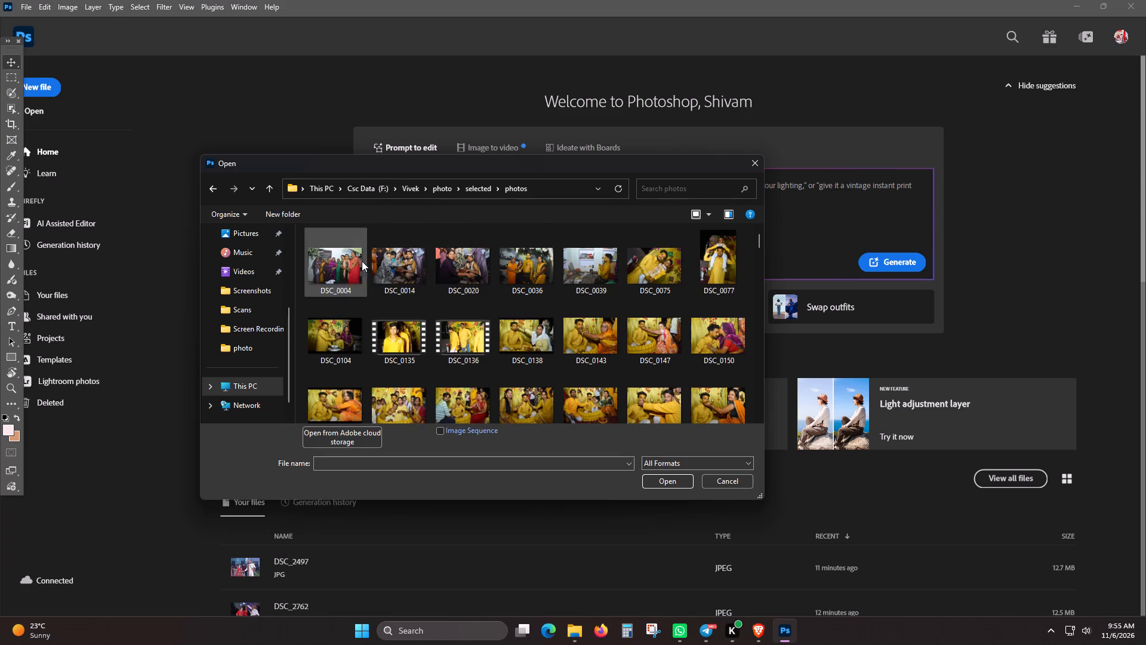
{"action": "scroll", "coordinate": [389, 287], "scroll_direction": "down", "scroll_amount": 16}
{"action": "scroll", "coordinate": [398, 305], "scroll_direction": "up", "scroll_amount": 12}
{"action": "scroll", "coordinate": [393, 297], "scroll_direction": "down", "scroll_amount": 1}
{"action": "scroll", "coordinate": [393, 297], "scroll_direction": "up", "scroll_amount": 6}
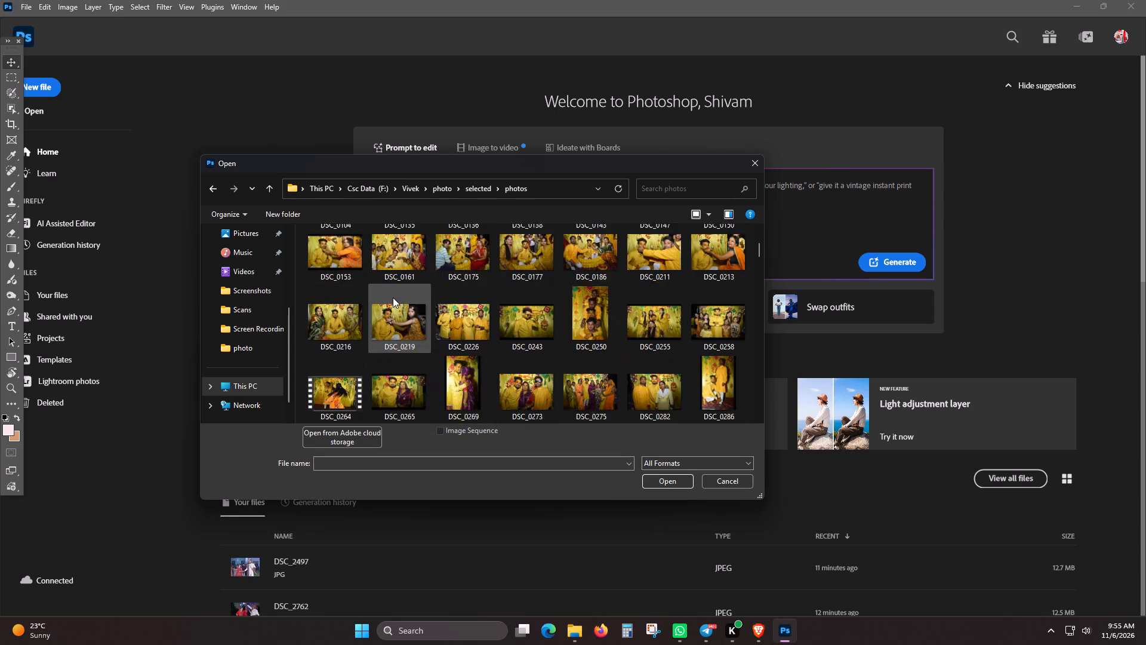
{"action": "scroll", "coordinate": [393, 297], "scroll_direction": "up", "scroll_amount": 7}
{"action": "double_click", "coordinate": [342, 275]}
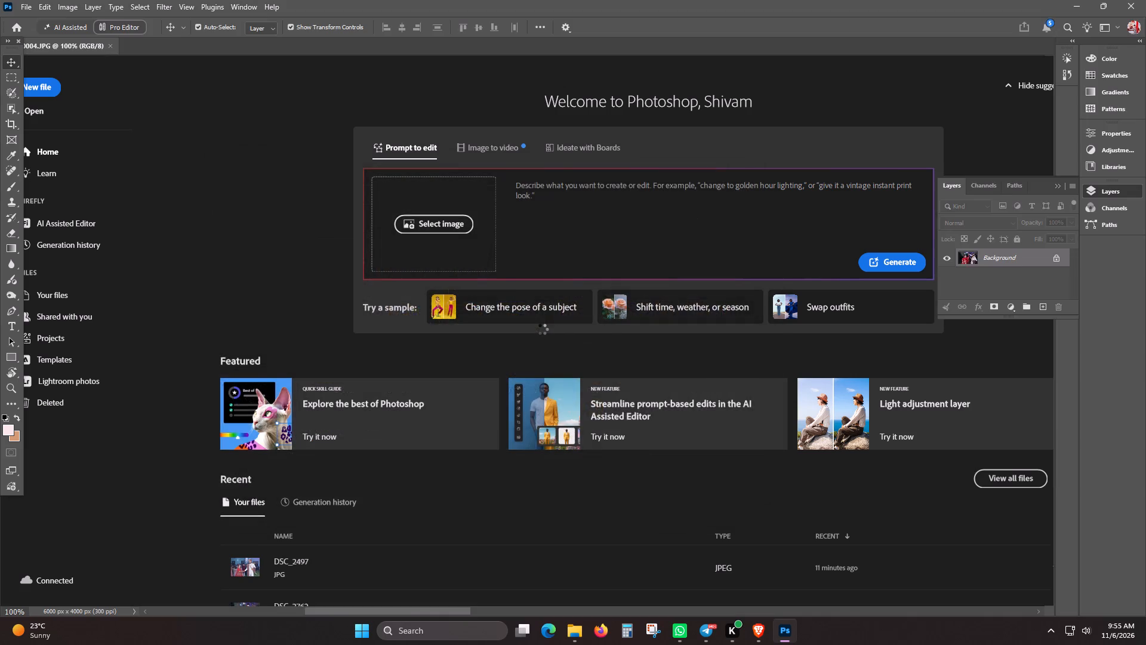
Try brighter midtones in Levels on DSC_0004.JPG, but apply the automatic correction with input levels 14, 1.04 and 255.
{"action": "key", "text": "ctrl+l"}
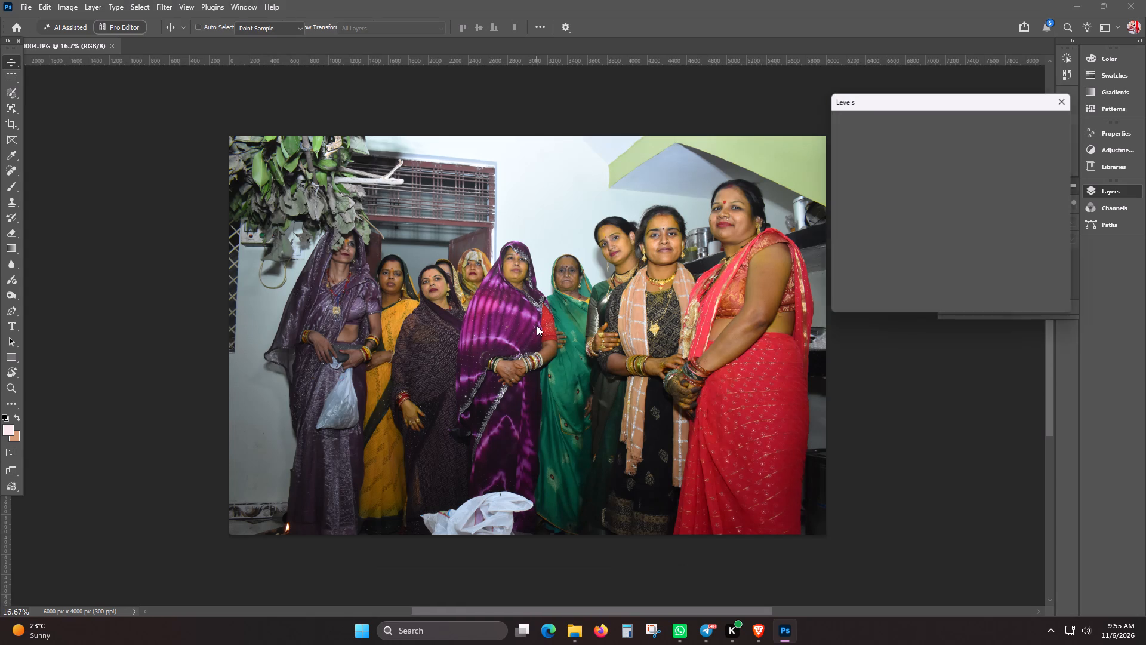
{"action": "left_click", "coordinate": [1046, 164]}
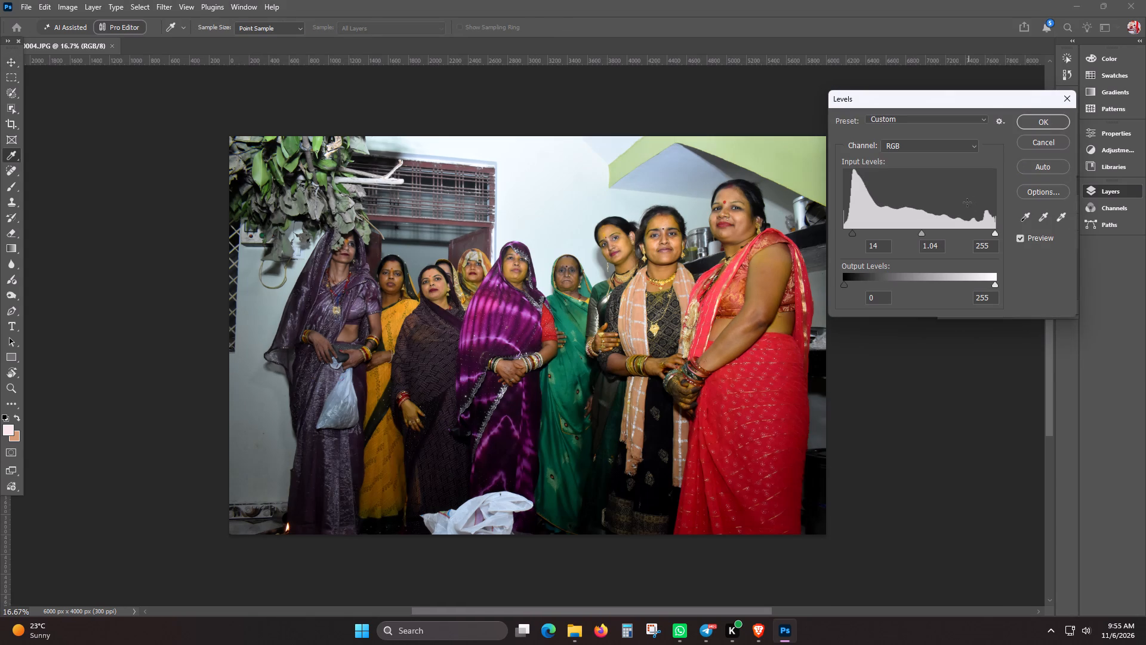
{"action": "left_click_drag", "start_coordinate": [921, 234], "coordinate": [911, 232]}
{"action": "left_click", "coordinate": [1039, 170]}
{"action": "left_click_drag", "start_coordinate": [922, 234], "coordinate": [916, 235]}
{"action": "left_click_drag", "start_coordinate": [916, 235], "coordinate": [916, 235]}
{"action": "left_click", "coordinate": [1035, 167]}
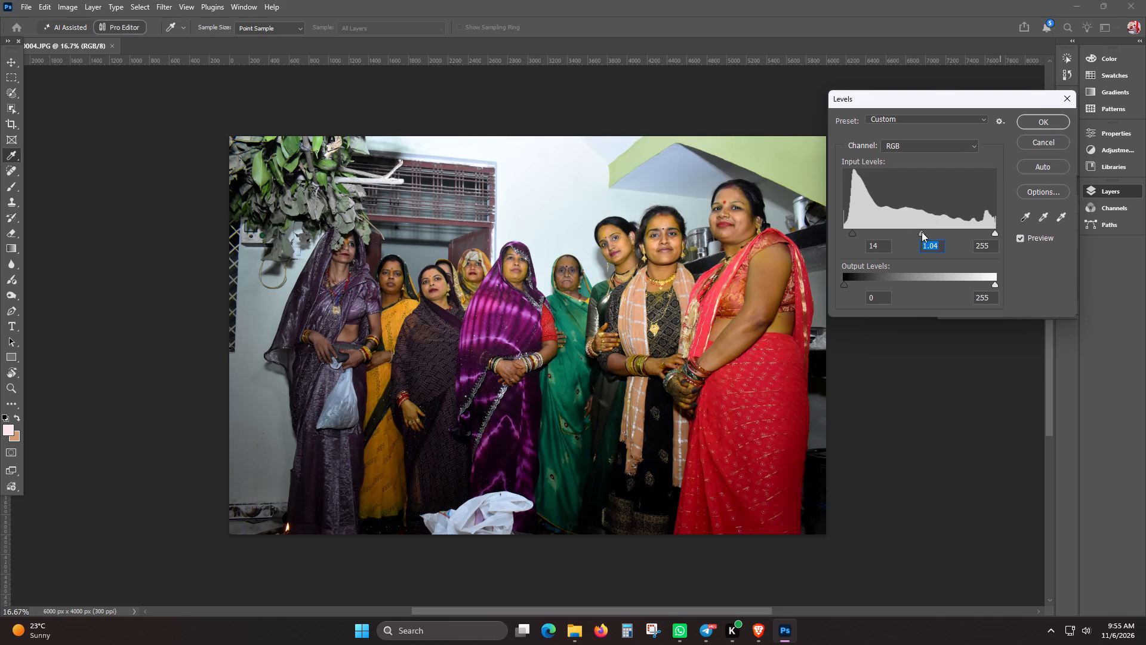
{"action": "left_click", "coordinate": [922, 232]}
{"action": "key", "text": "Return"}
Apply an automatic Curves correction to DSC_0004.JPG and add a brightening point at input 130, output 141.
{"action": "scroll", "coordinate": [858, 227], "scroll_direction": "down", "scroll_amount": 7, "text": "ctrl"}
{"action": "scroll", "coordinate": [840, 223], "scroll_direction": "up", "scroll_amount": 2, "text": "ctrl"}
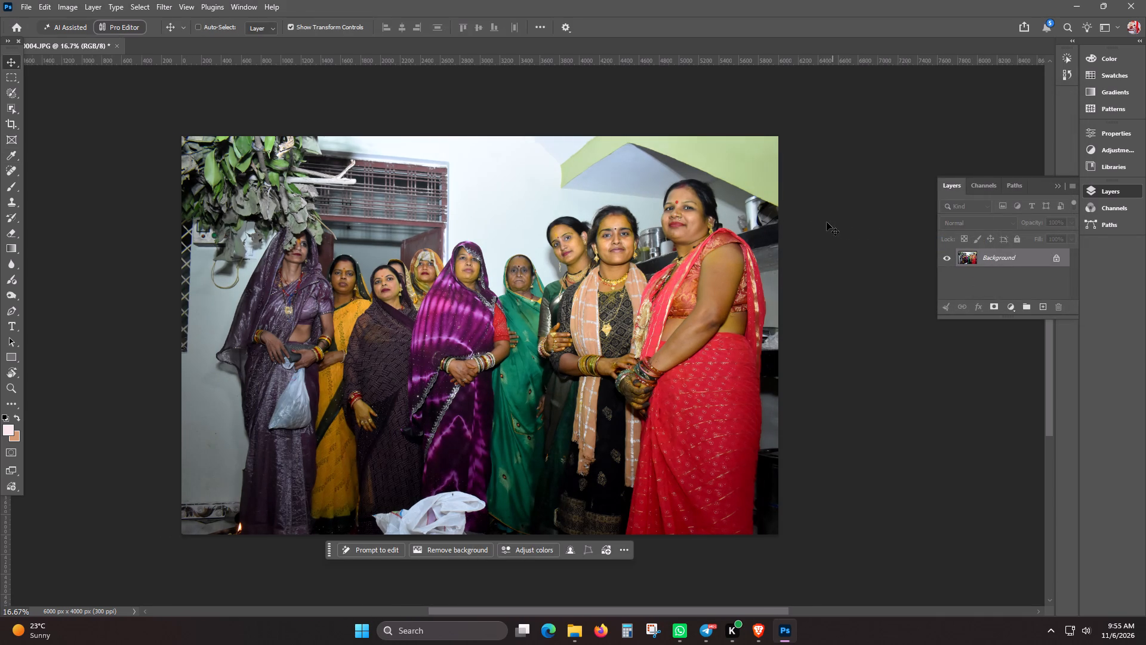
{"action": "scroll", "coordinate": [827, 222], "scroll_direction": "up", "scroll_amount": 3, "text": "ctrl"}
{"action": "key", "text": "ctrl+plus"}
{"action": "key", "text": "ctrl+plus"}
{"action": "scroll", "coordinate": [801, 217], "scroll_direction": "up", "scroll_amount": 6, "text": "ctrl"}
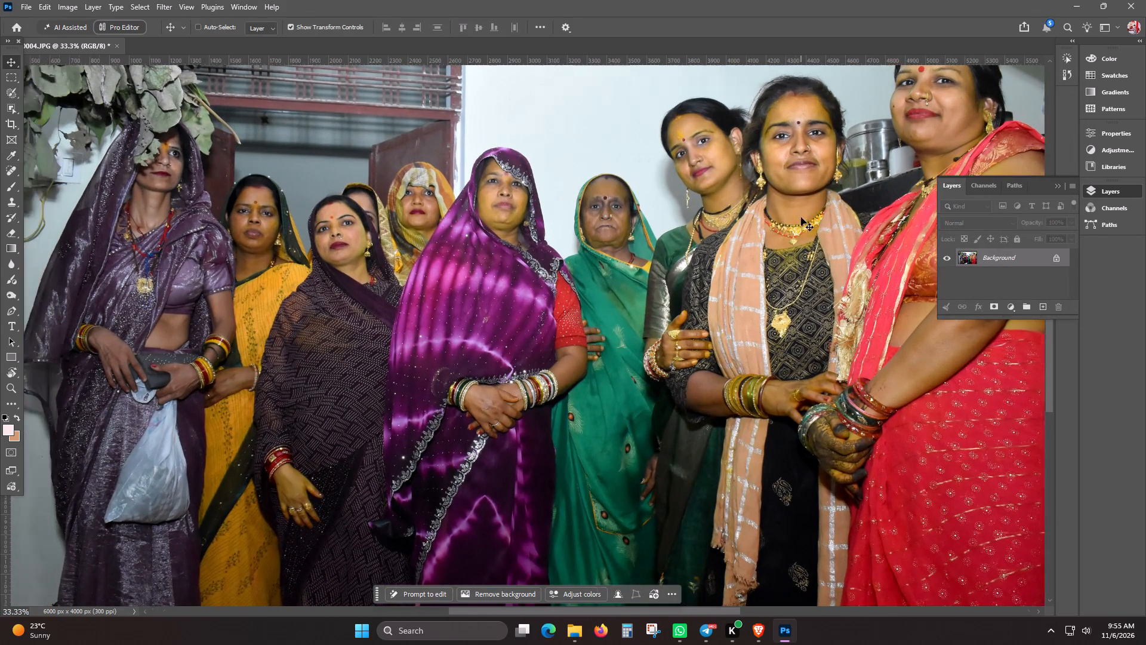
{"action": "scroll", "coordinate": [801, 217], "scroll_direction": "up", "scroll_amount": 3, "text": "ctrl"}
{"action": "scroll", "coordinate": [769, 259], "scroll_direction": "down", "scroll_amount": 1}
{"action": "scroll", "coordinate": [702, 308], "scroll_direction": "up", "scroll_amount": 9}
{"action": "scroll", "coordinate": [703, 316], "scroll_direction": "down", "scroll_amount": 3}
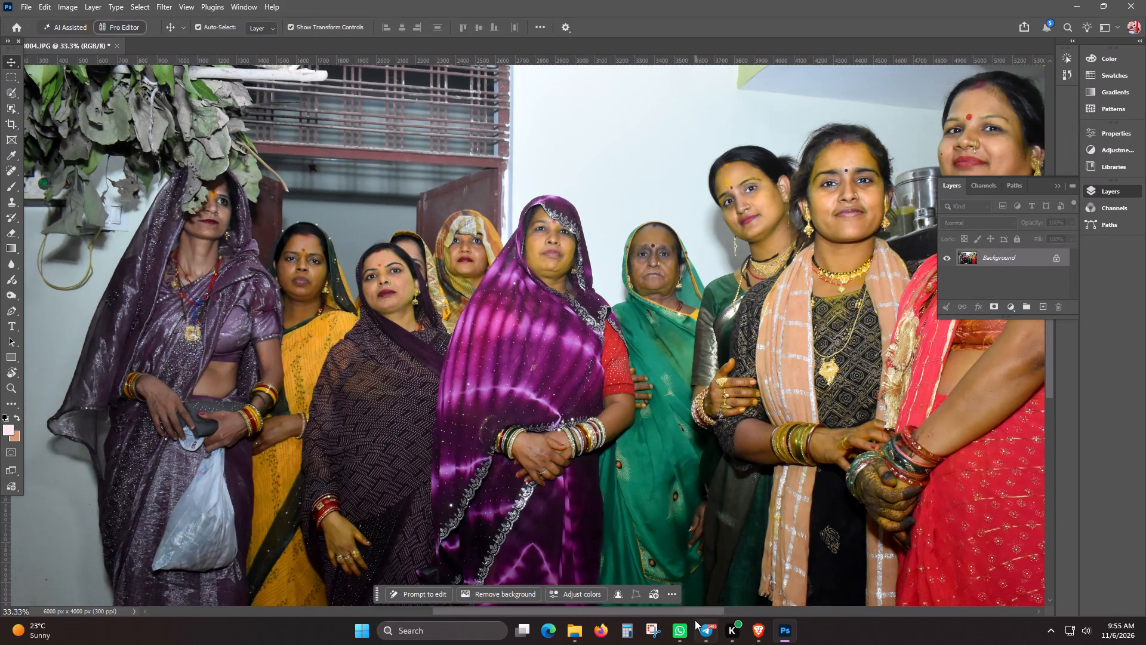
{"action": "left_click_drag", "start_coordinate": [692, 609], "coordinate": [720, 605]}
{"action": "key", "text": "ctrl+m"}
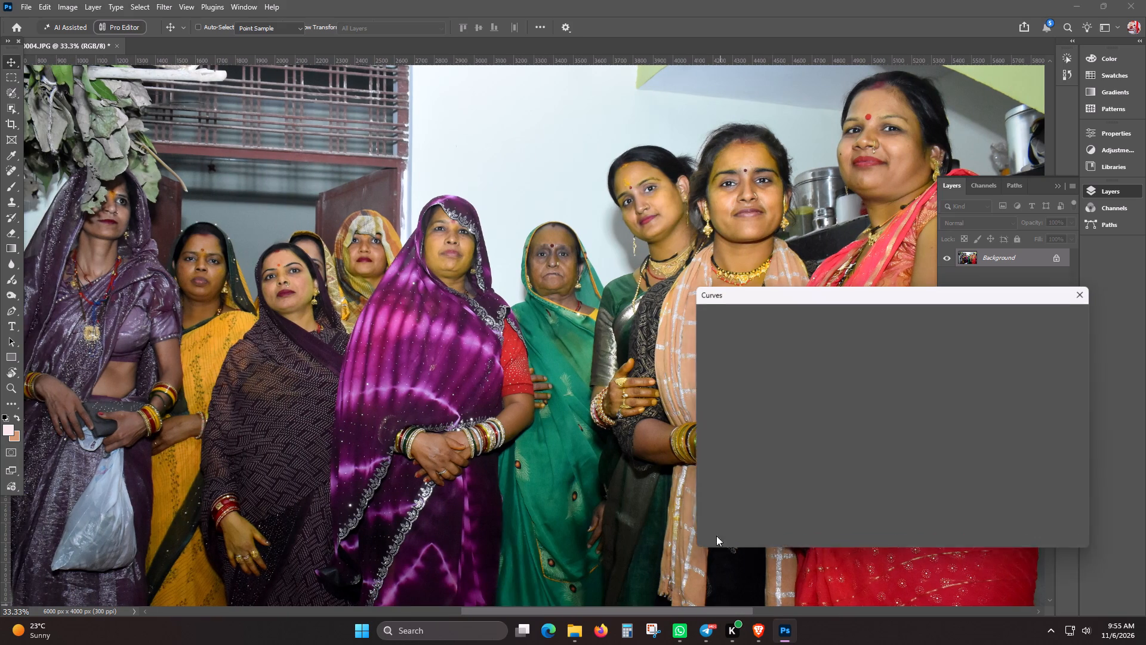
{"action": "left_click", "coordinate": [1058, 393]}
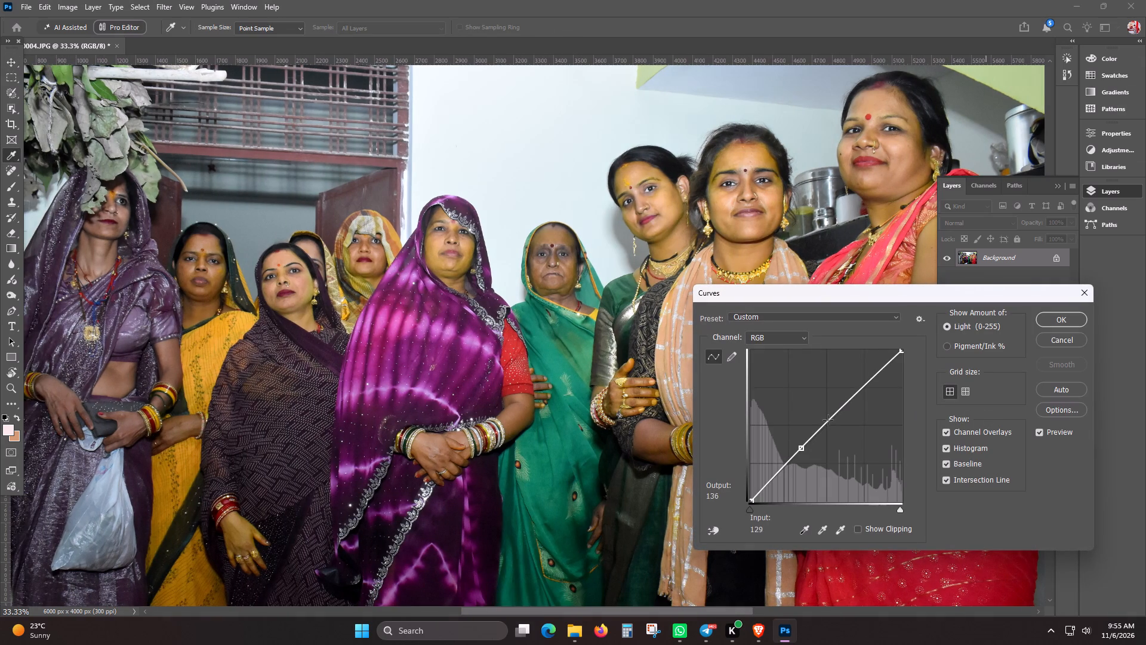
{"action": "left_click", "coordinate": [828, 420]}
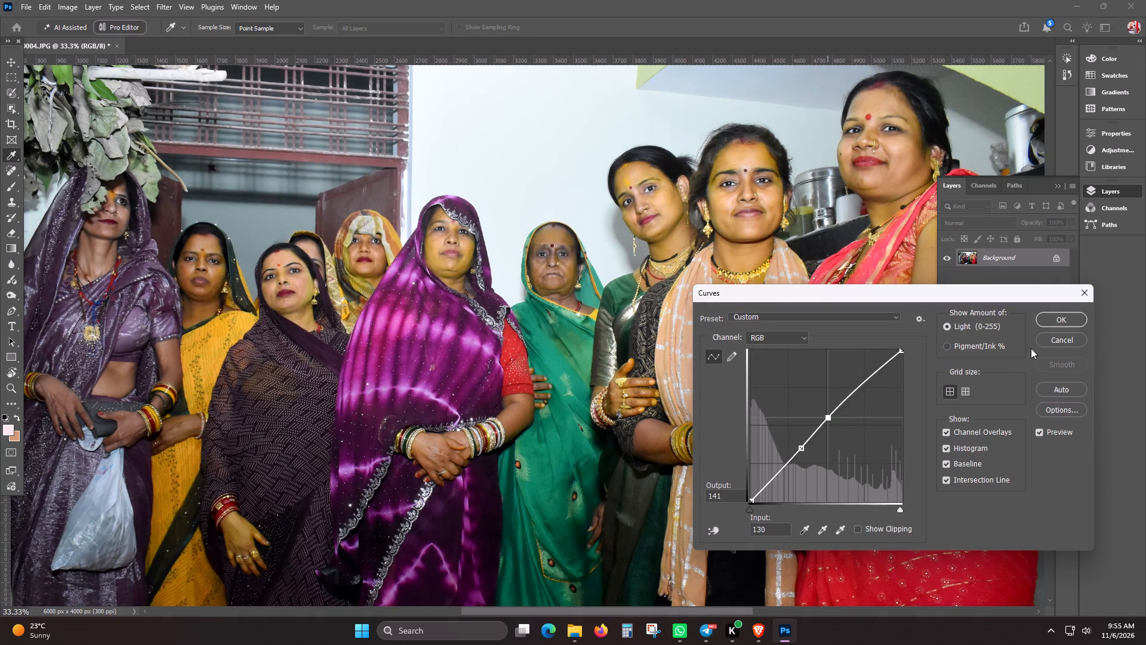
{"action": "left_click", "coordinate": [1073, 314]}
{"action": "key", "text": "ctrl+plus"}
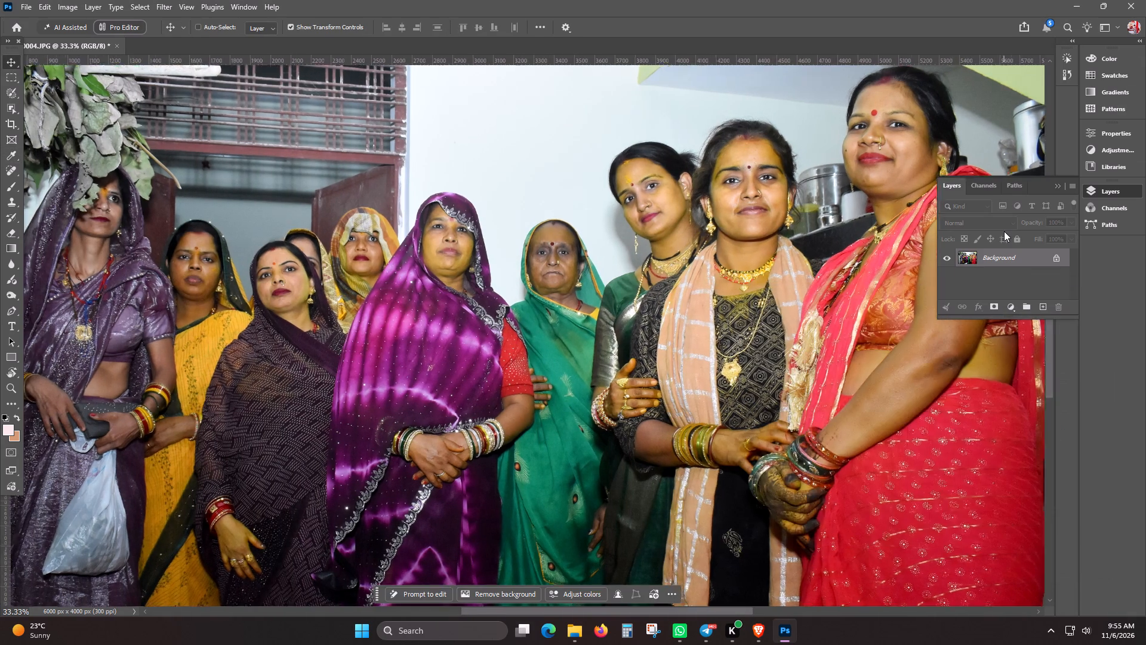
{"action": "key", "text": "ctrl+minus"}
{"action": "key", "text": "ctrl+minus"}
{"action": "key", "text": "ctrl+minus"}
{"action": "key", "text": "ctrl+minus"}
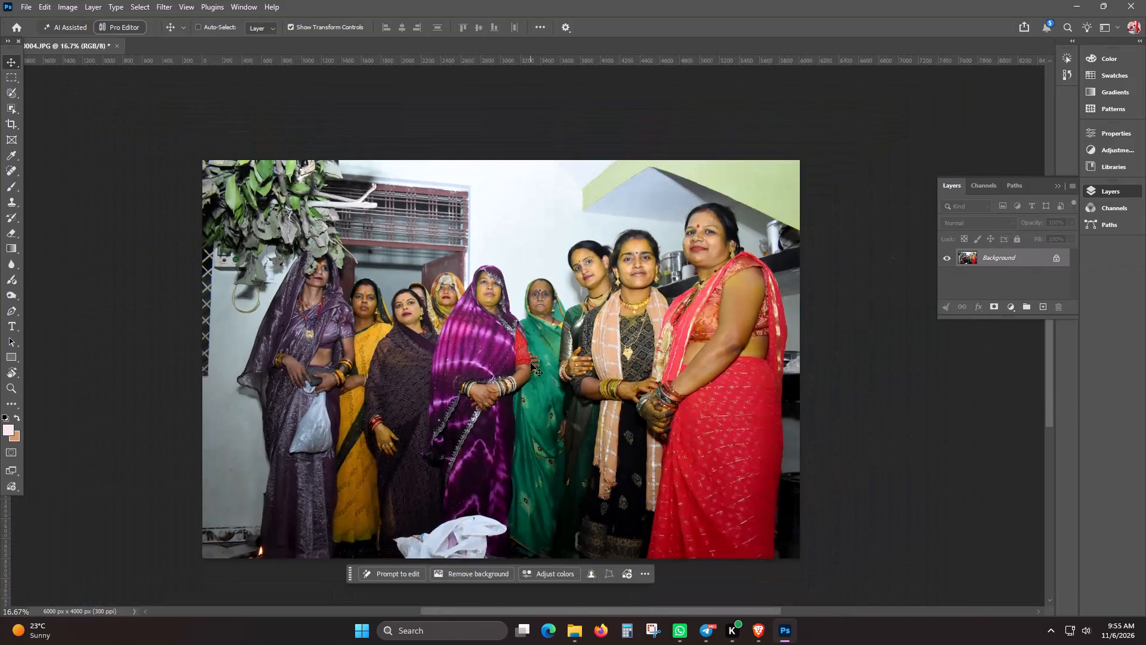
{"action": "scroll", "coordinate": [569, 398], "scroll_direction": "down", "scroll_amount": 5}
Switch to File Explorer and create a folder named retouhing inside the selected folder.
{"action": "left_click", "coordinate": [575, 626]}
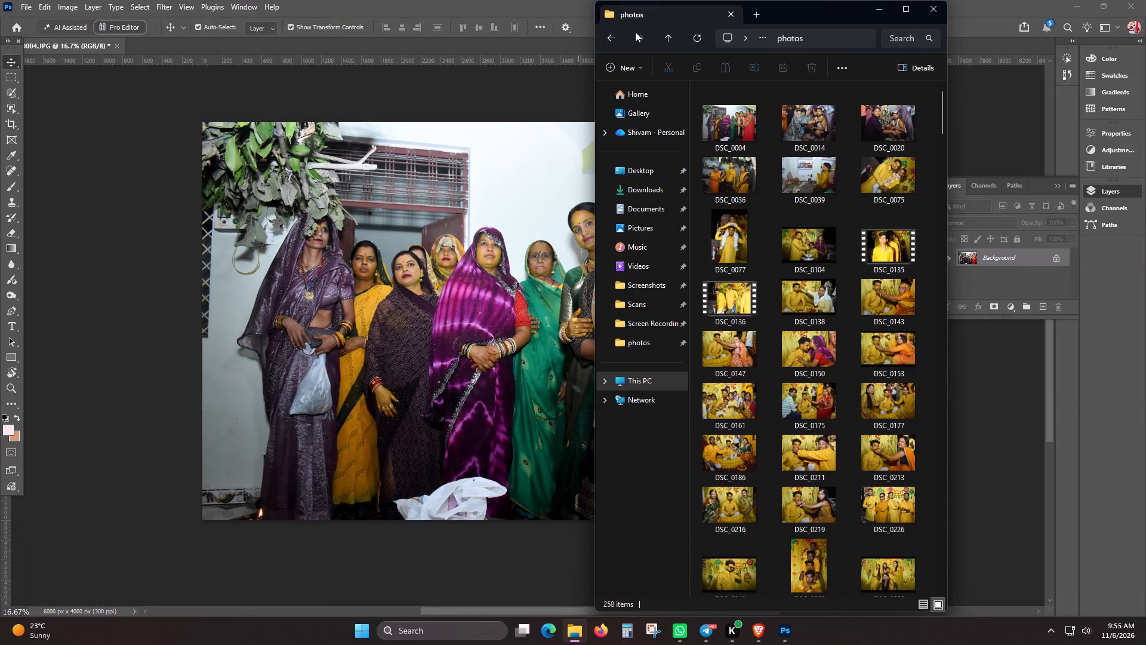
{"action": "left_click", "coordinate": [612, 39]}
{"action": "right_click", "coordinate": [780, 281]}
{"action": "right_click", "coordinate": [822, 324]}
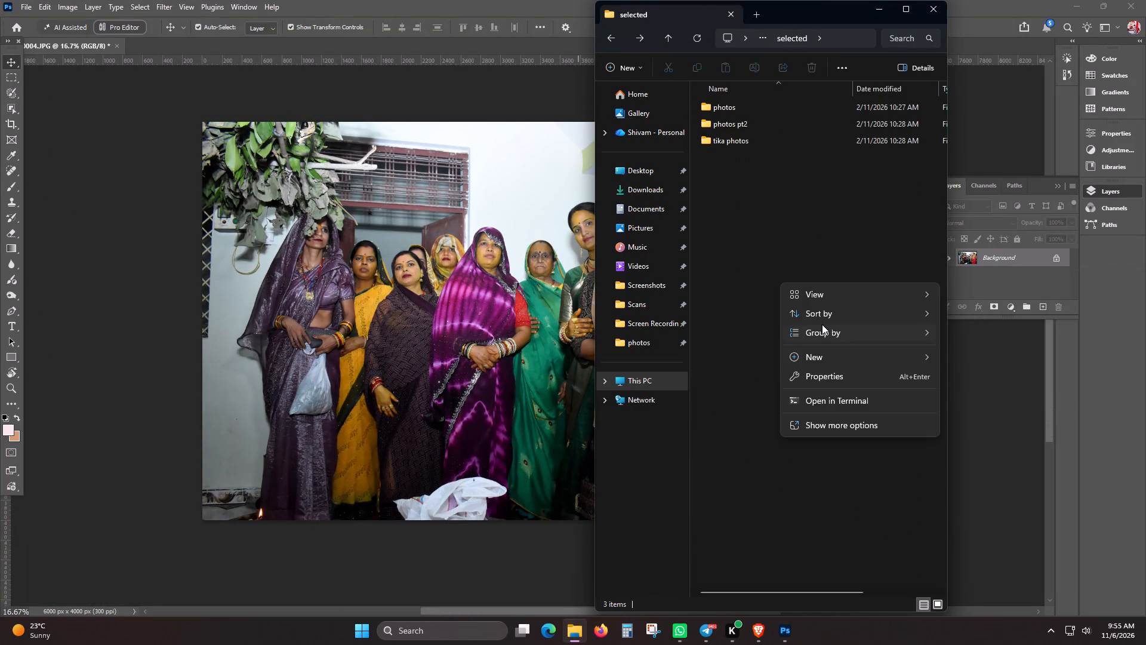
{"action": "left_click", "coordinate": [833, 352]}
{"action": "left_click", "coordinate": [990, 52]}
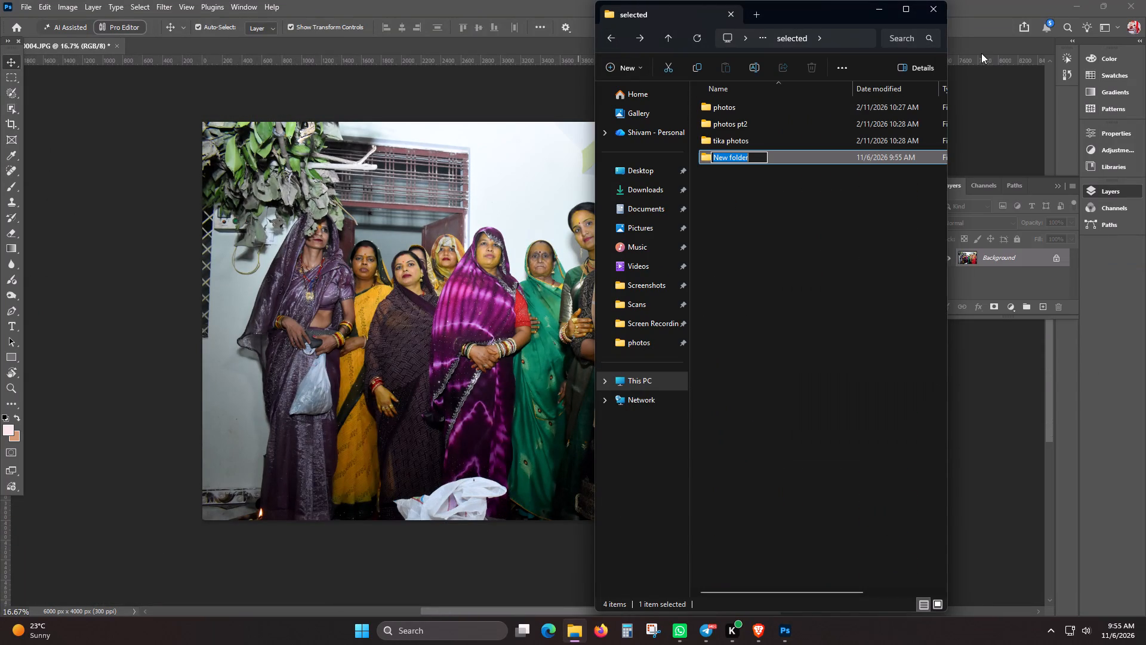
{"action": "type", "text": "retou"}
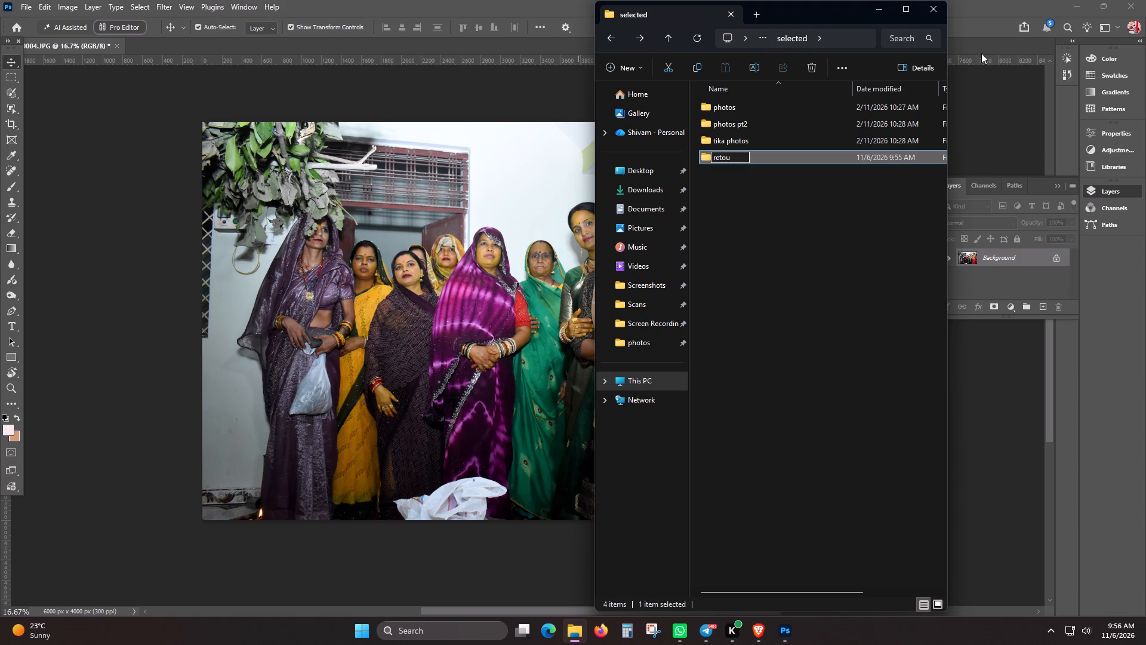
{"action": "key", "text": "c"}
{"action": "key", "text": "BackSpace"}
{"action": "type", "text": "hing"}
{"action": "key", "text": "Return"}
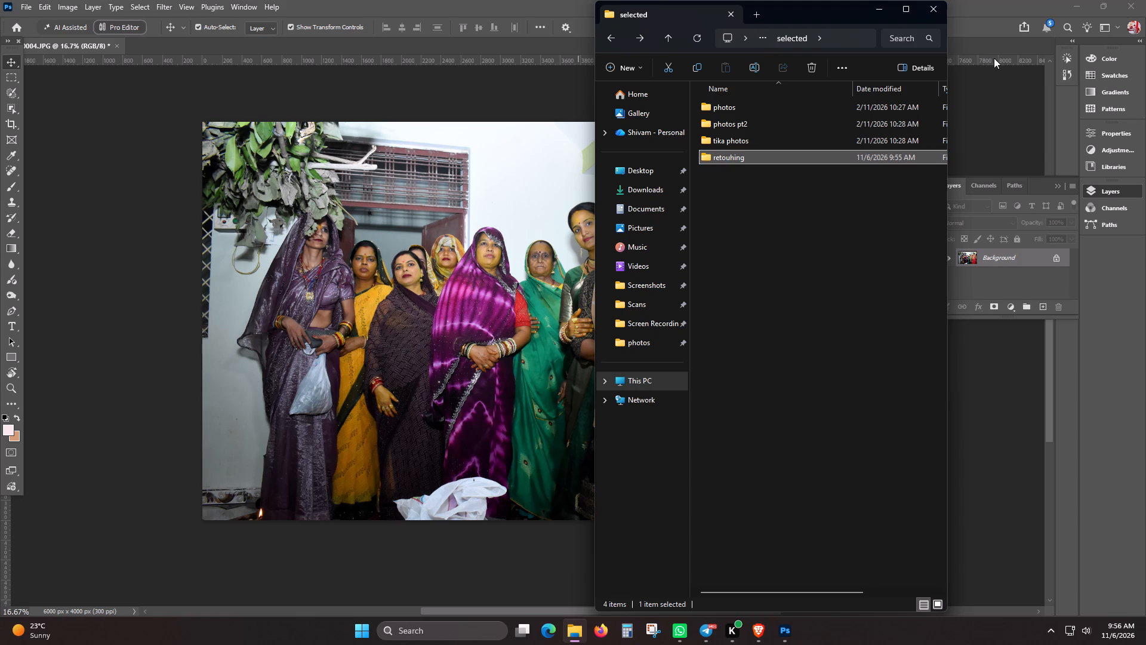
Browse the photos folder and examine the couple portraits DSC_0745 and DSC_0743 up close in the photo viewer.
{"action": "double_click", "coordinate": [738, 104]}
{"action": "scroll", "coordinate": [814, 231], "scroll_direction": "down", "scroll_amount": 10}
{"action": "scroll", "coordinate": [806, 272], "scroll_direction": "up", "scroll_amount": 1}
{"action": "scroll", "coordinate": [806, 274], "scroll_direction": "down", "scroll_amount": 1}
{"action": "scroll", "coordinate": [810, 277], "scroll_direction": "up", "scroll_amount": 1}
{"action": "scroll", "coordinate": [811, 280], "scroll_direction": "down", "scroll_amount": 6}
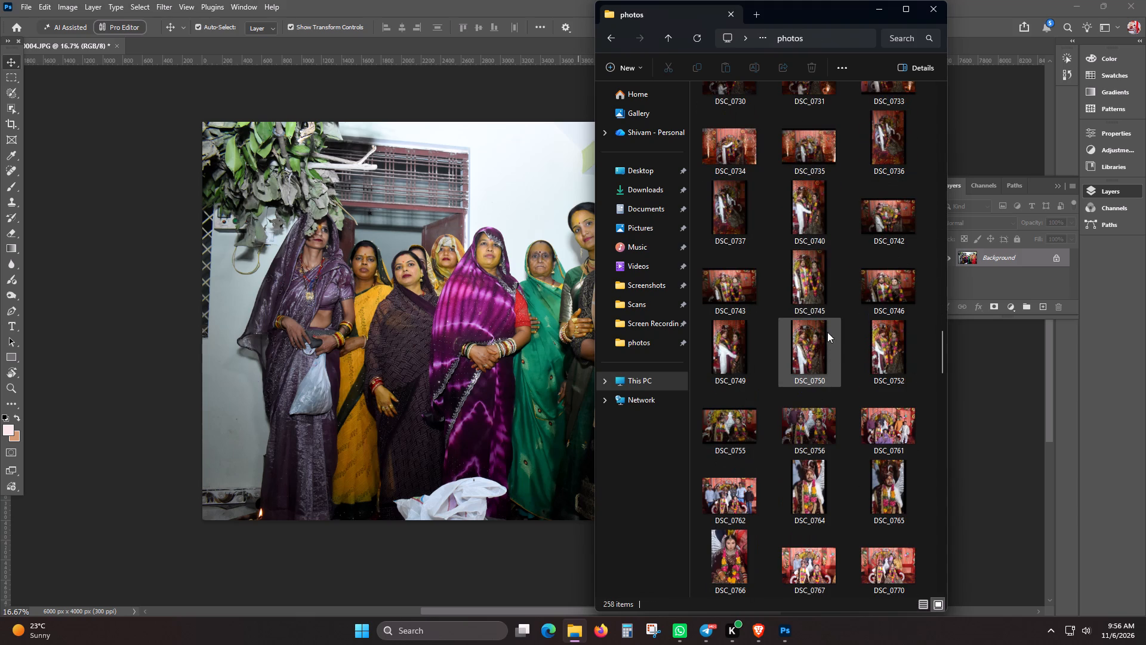
{"action": "double_click", "coordinate": [823, 272]}
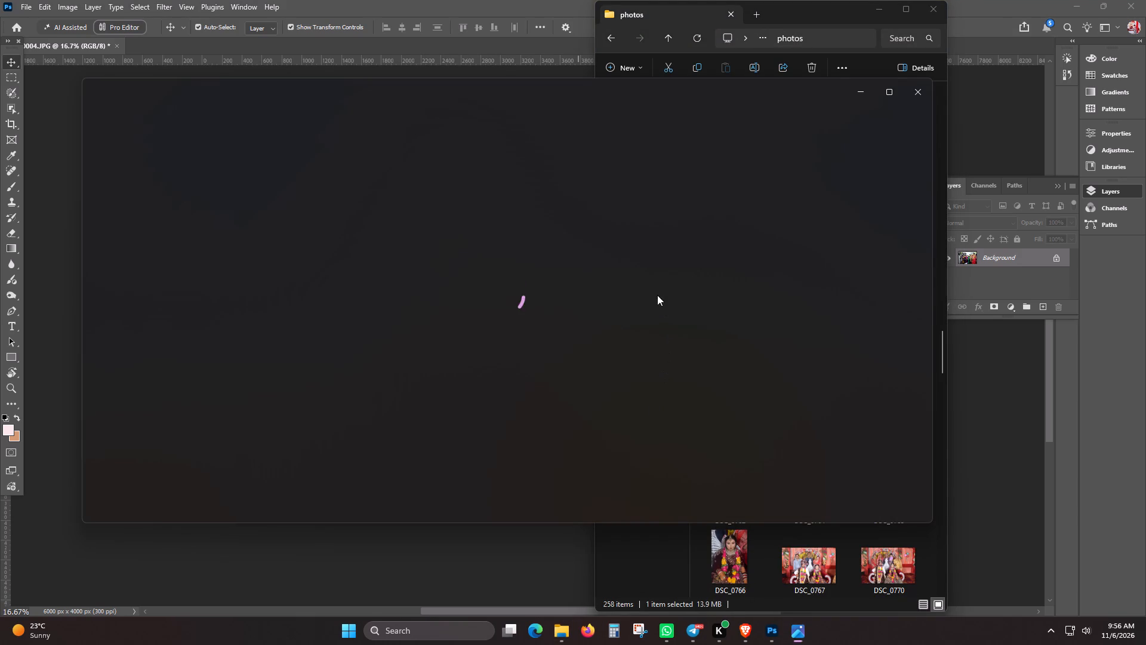
{"action": "scroll", "coordinate": [543, 164], "scroll_direction": "up", "scroll_amount": 7}
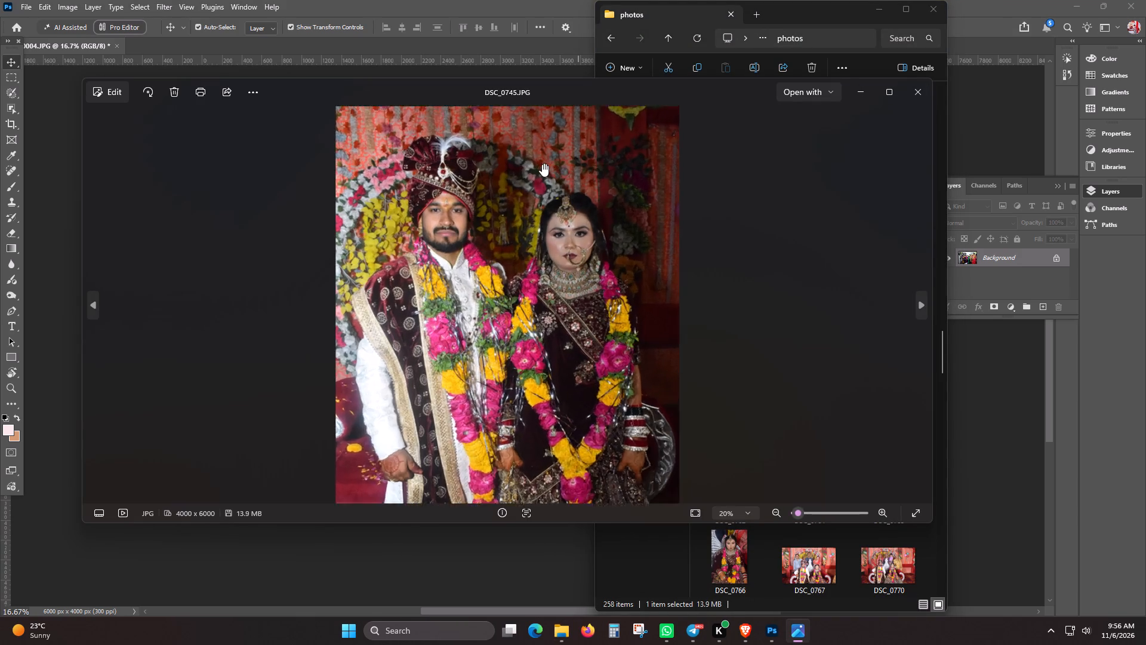
{"action": "scroll", "coordinate": [542, 164], "scroll_direction": "down", "scroll_amount": 9}
{"action": "key", "text": "Left"}
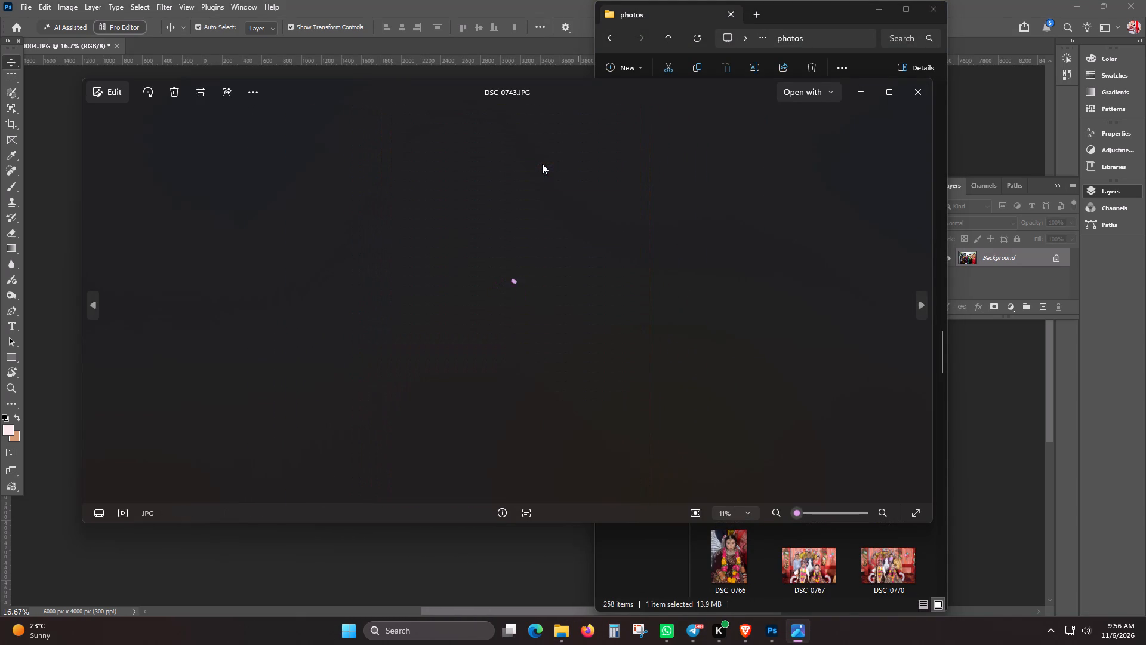
{"action": "scroll", "coordinate": [544, 179], "scroll_direction": "up", "scroll_amount": 10}
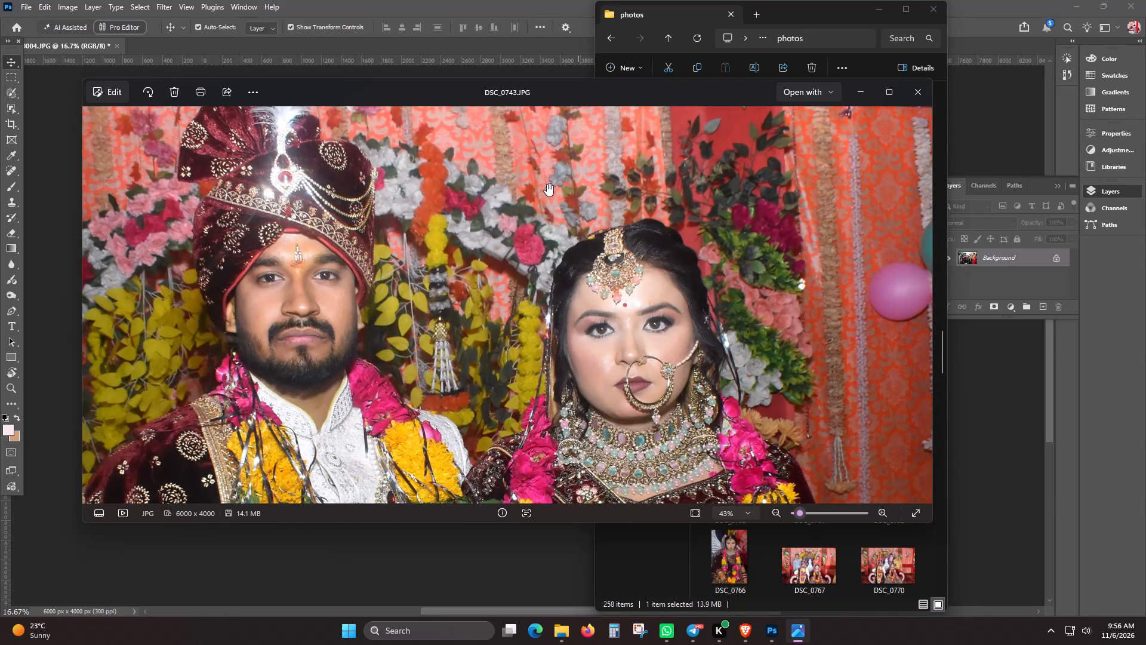
{"action": "scroll", "coordinate": [547, 202], "scroll_direction": "down", "scroll_amount": 1}
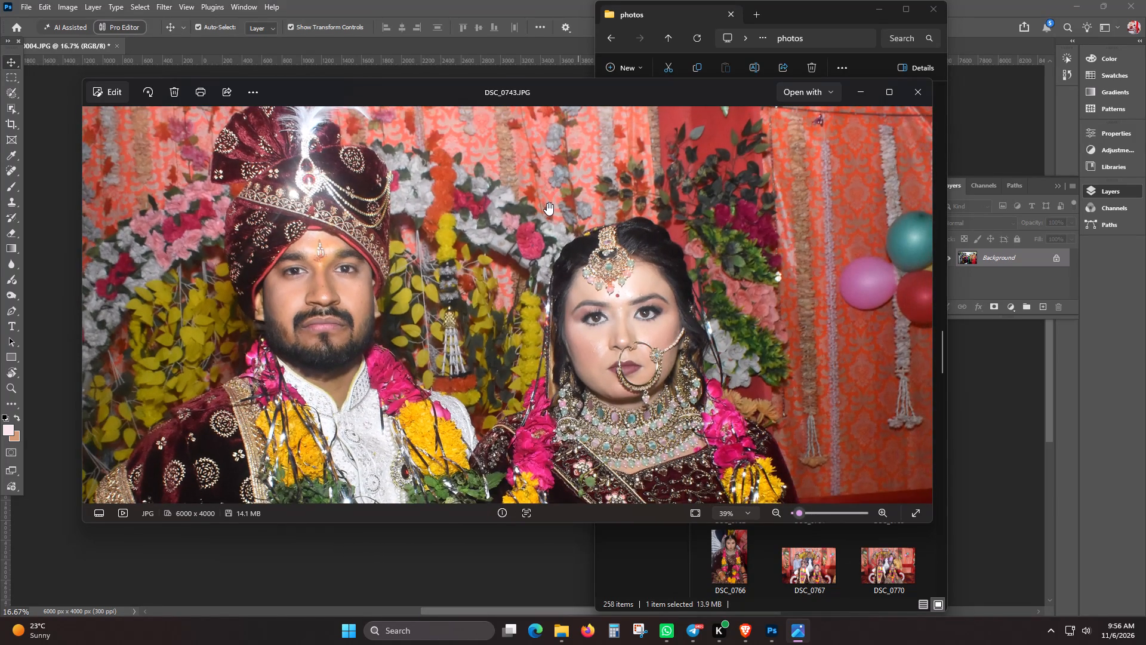